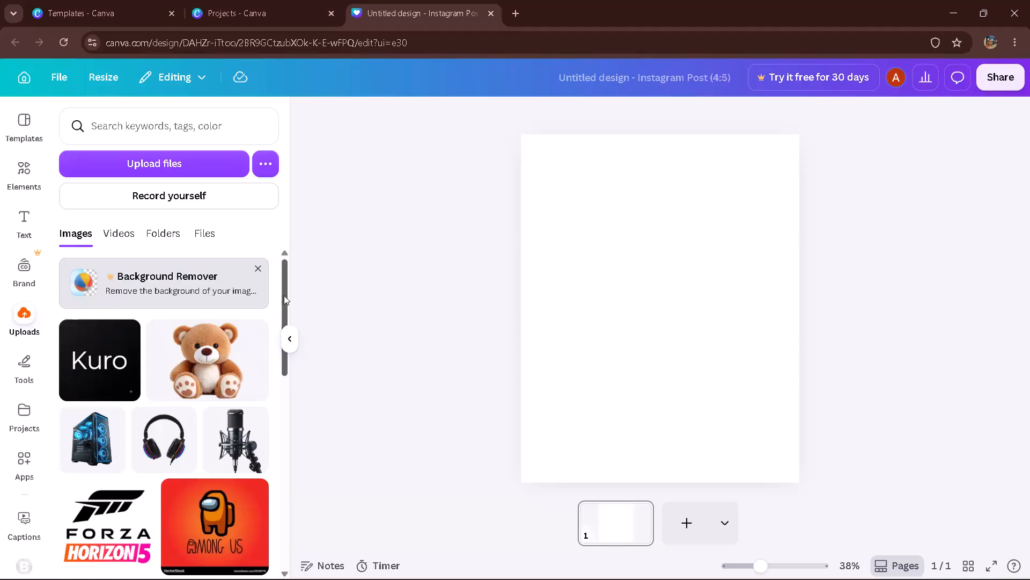
# Look through the uploaded images for a picture to use in the blank Instagram post.
pyautogui.moveTo(284, 295); pyautogui.dragTo(272, 507)
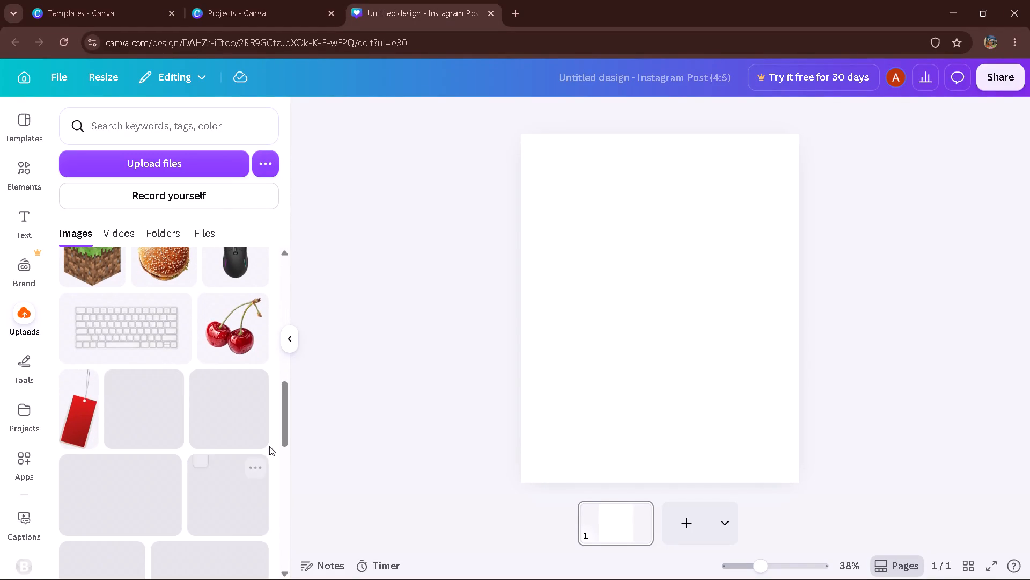
pyautogui.moveTo(302, 579); pyautogui.dragTo(312, 579)
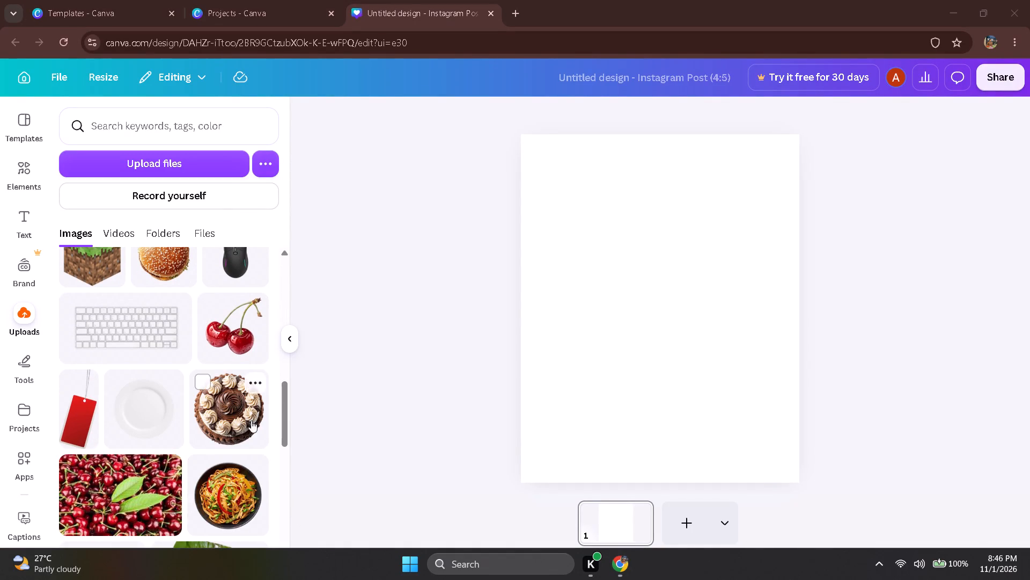
pyautogui.moveTo(283, 404); pyautogui.dragTo(282, 441)
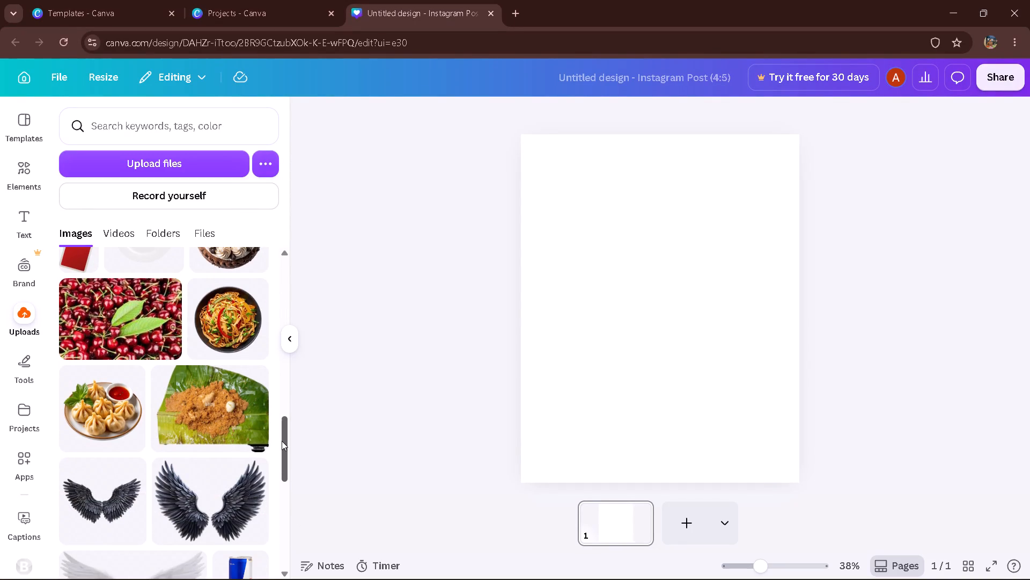
pyautogui.moveTo(282, 441); pyautogui.dragTo(270, 528)
pyautogui.moveTo(284, 441); pyautogui.dragTo(275, 492)
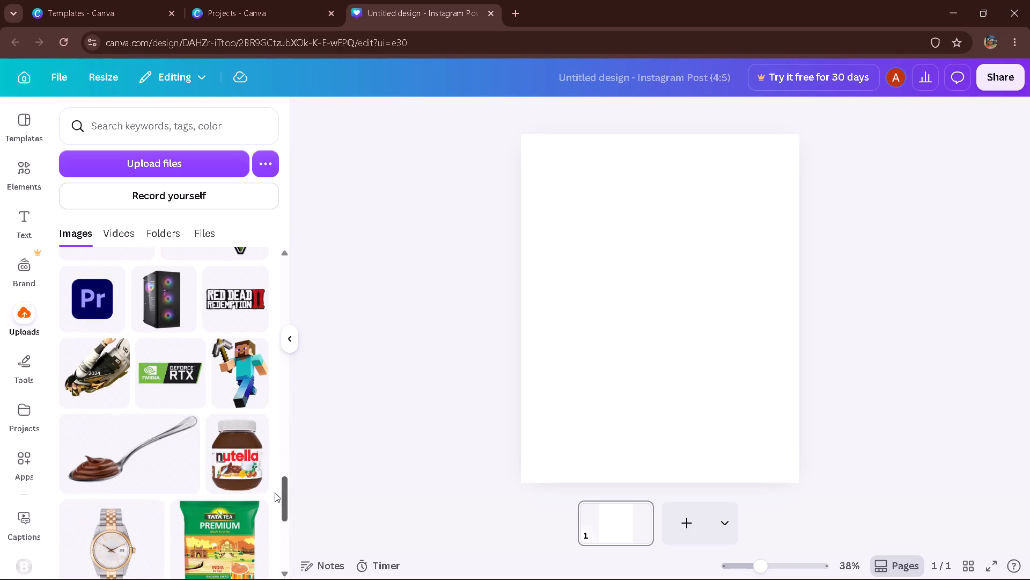
pyautogui.moveTo(275, 492); pyautogui.dragTo(272, 549)
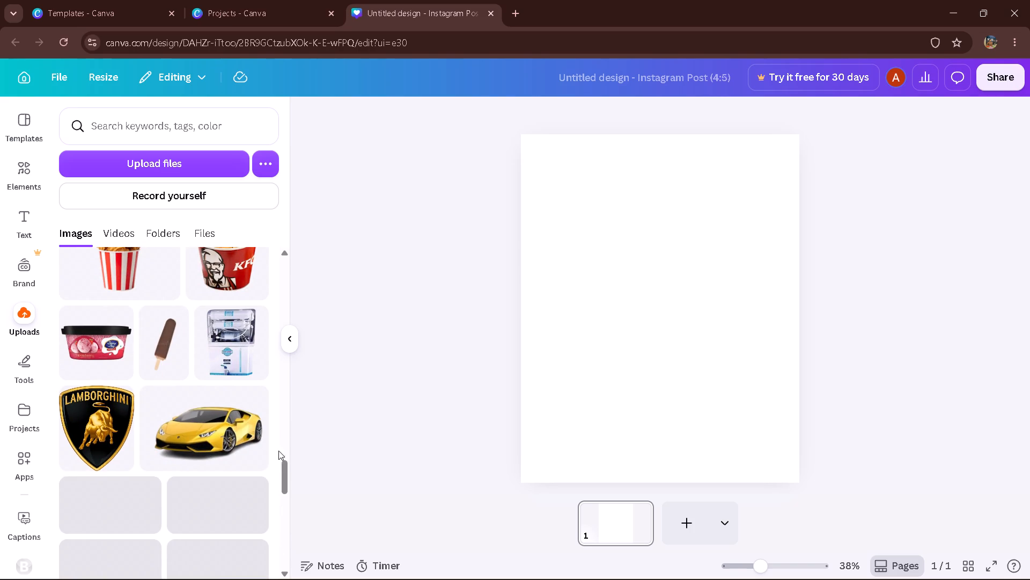
pyautogui.moveTo(283, 479); pyautogui.dragTo(288, 530)
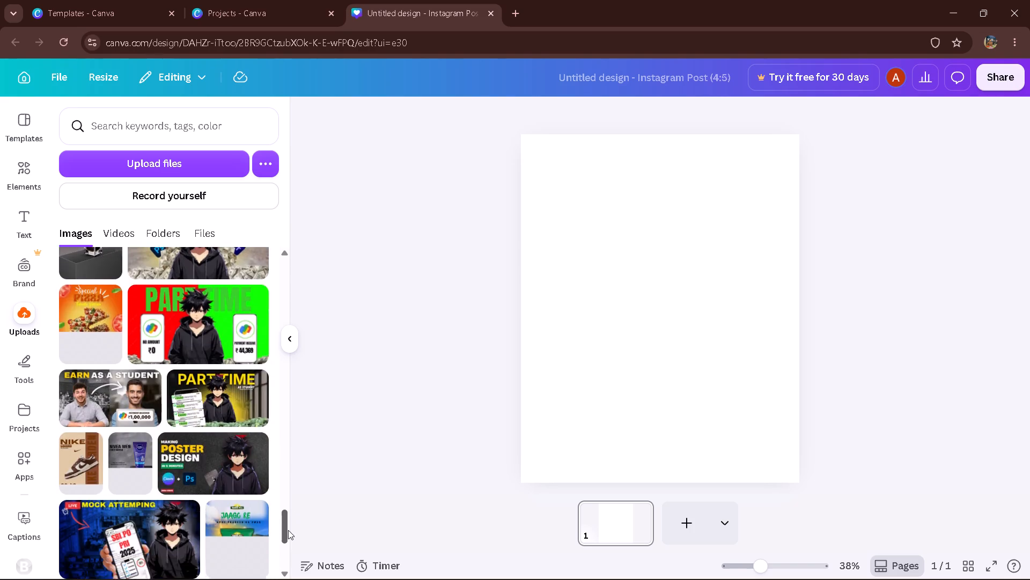
# Search the elements library for TABLE.
pyautogui.moveTo(288, 530); pyautogui.dragTo(289, 402)
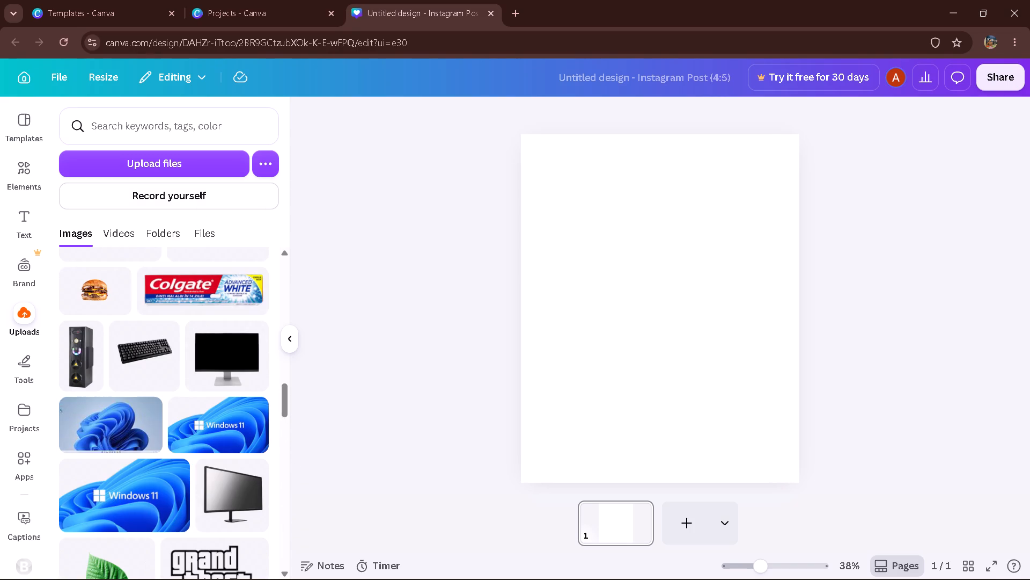
pyautogui.click(190, 131)
pyautogui.click(23, 166)
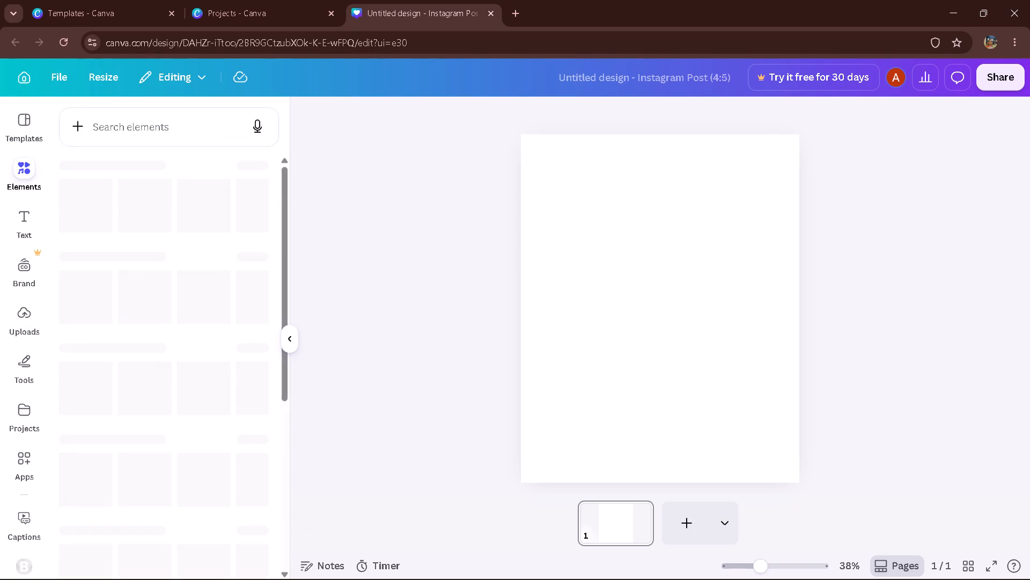
pyautogui.click(140, 131)
pyautogui.write('TABLE')
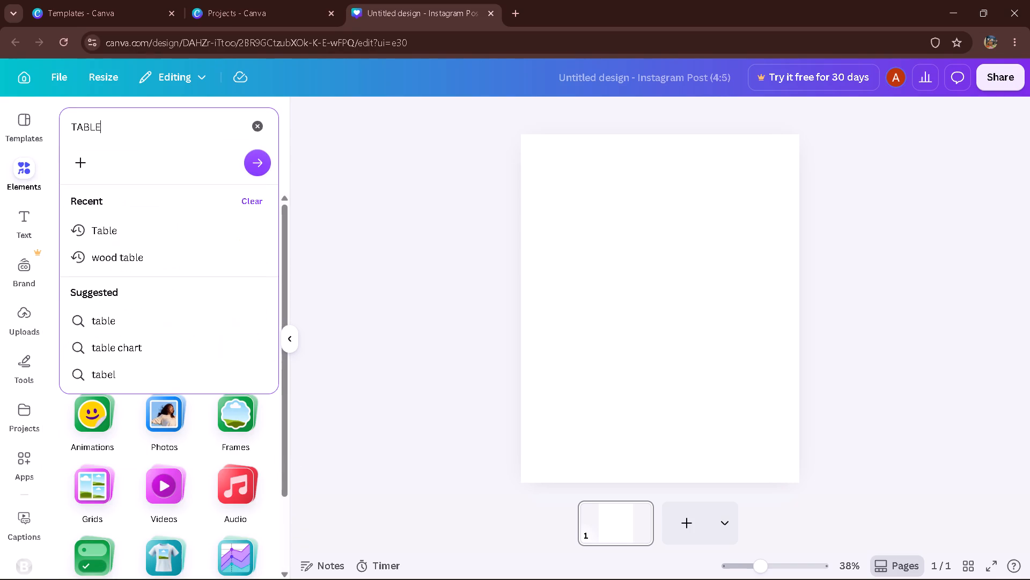
pyautogui.press('Return')
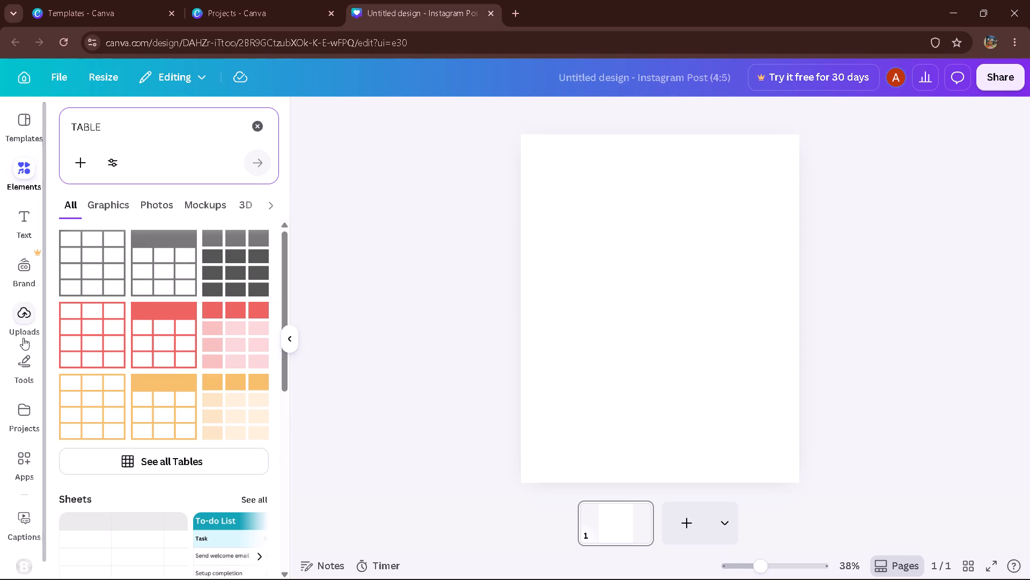
# Browse the table results, narrow them to graphics, and add the orange rectangular wooden table to the page.
pyautogui.click(122, 197)
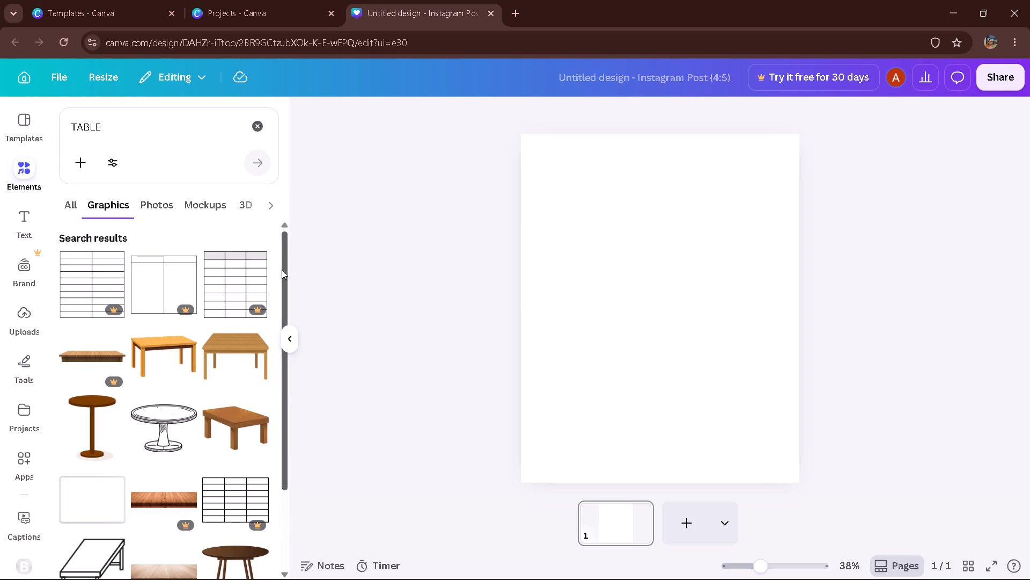
pyautogui.moveTo(286, 248); pyautogui.dragTo(286, 319)
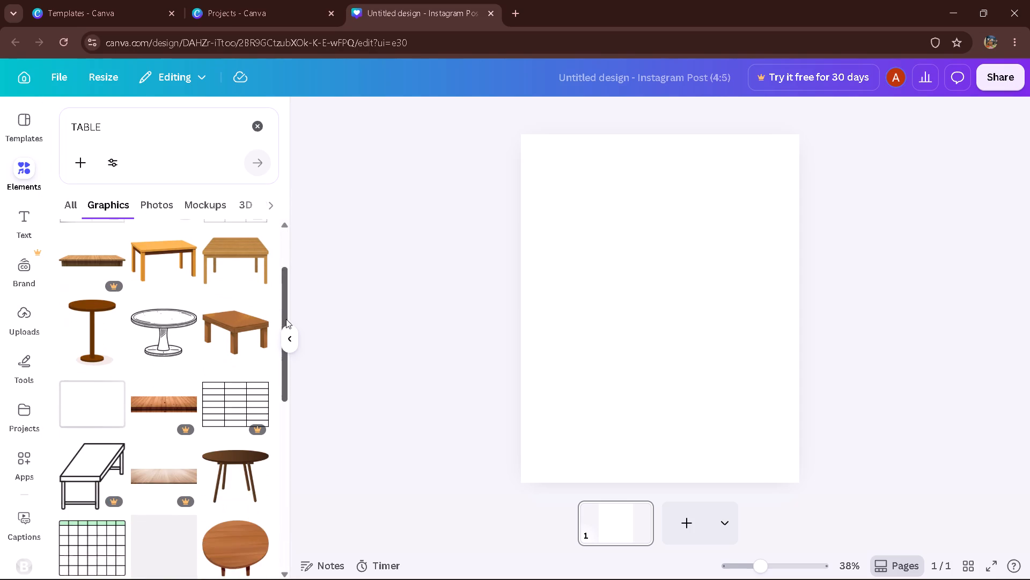
pyautogui.moveTo(286, 319); pyautogui.dragTo(267, 354)
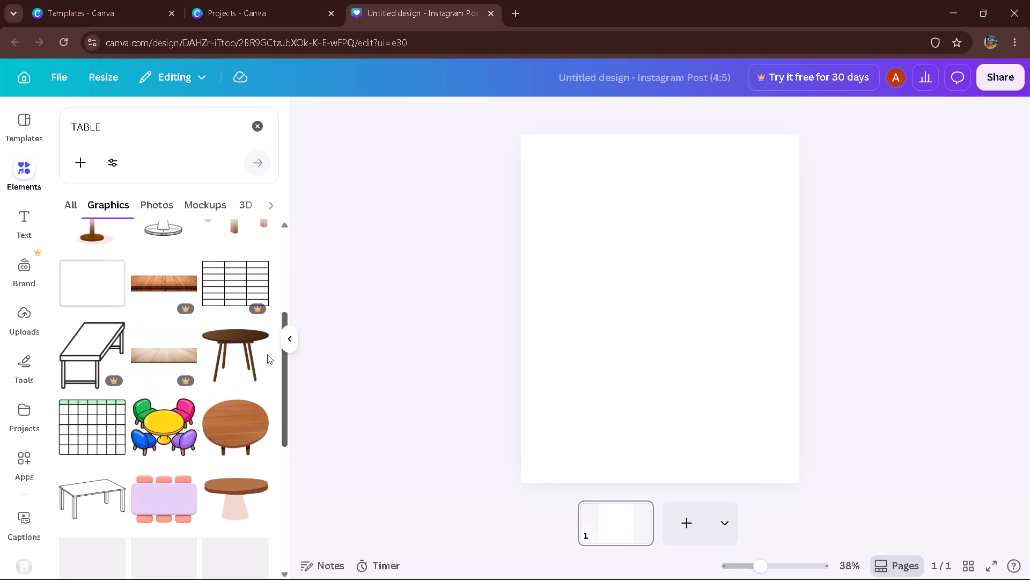
pyautogui.moveTo(267, 354); pyautogui.dragTo(269, 298)
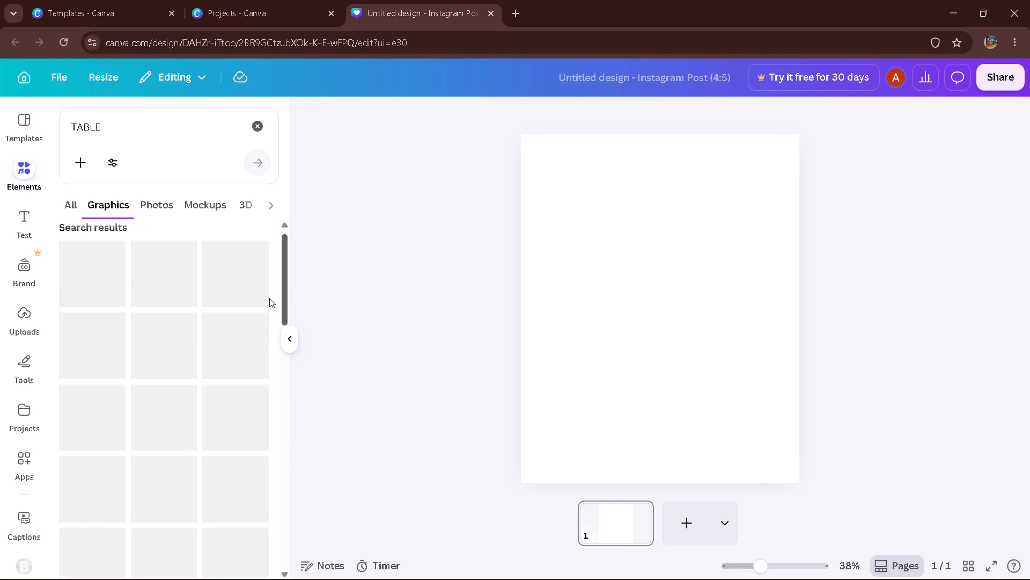
pyautogui.moveTo(269, 298); pyautogui.dragTo(265, 244)
pyautogui.click(70, 213)
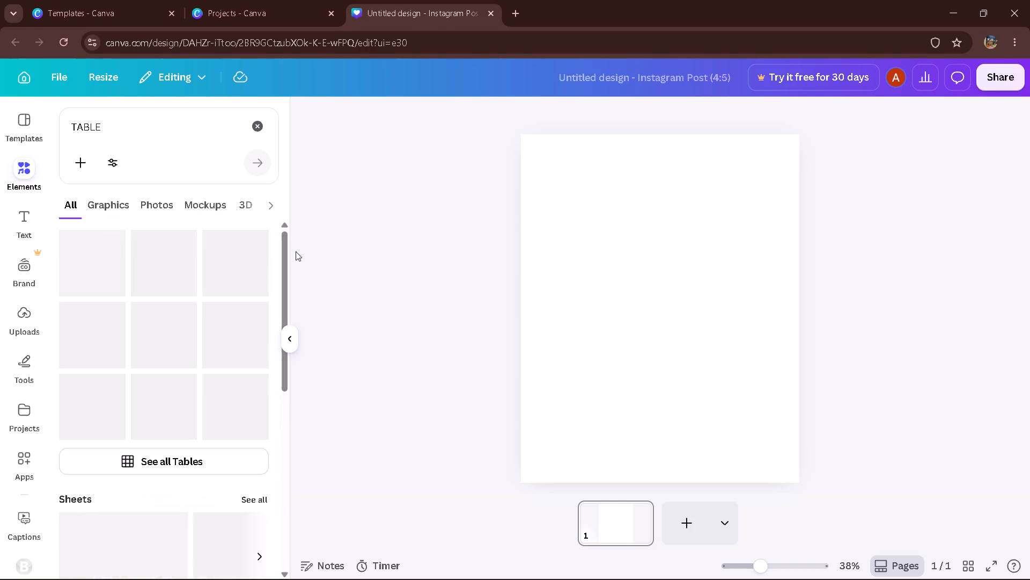
pyautogui.moveTo(289, 244); pyautogui.dragTo(282, 453)
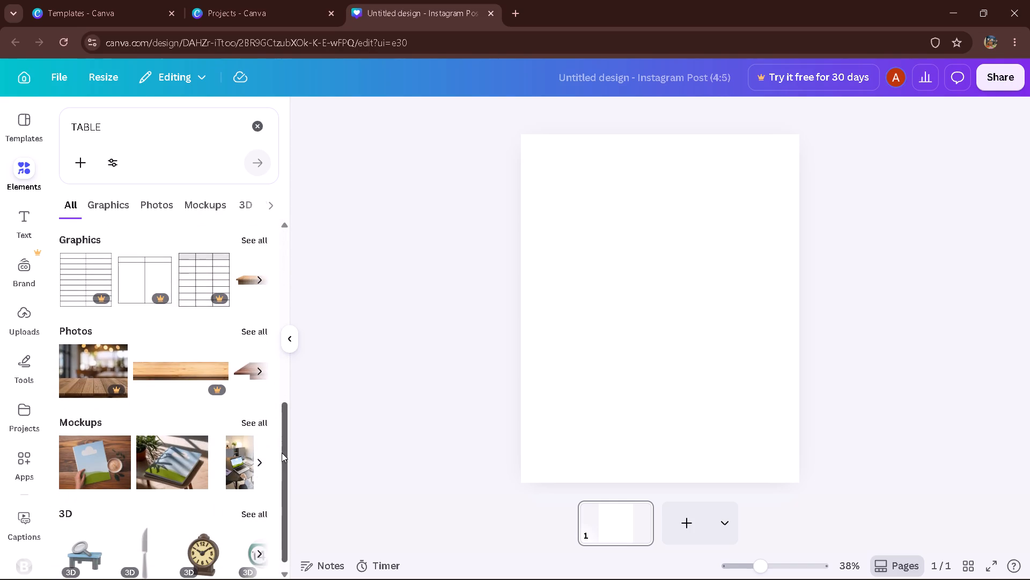
pyautogui.moveTo(282, 453); pyautogui.dragTo(347, 178)
pyautogui.click(120, 204)
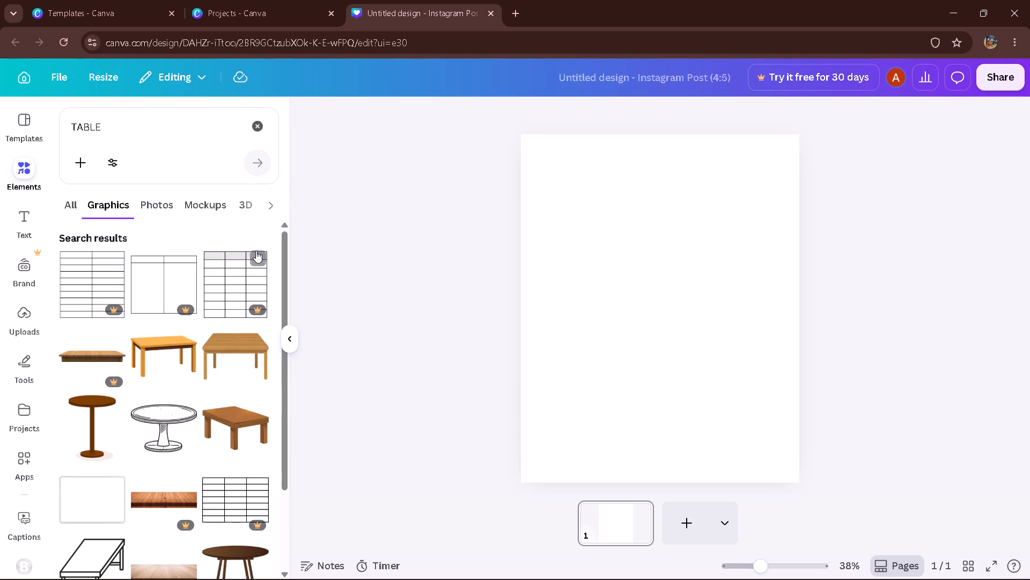
# Browse the TABLE graphics results for a table that suits the design.
pyautogui.moveTo(289, 258); pyautogui.dragTo(278, 371)
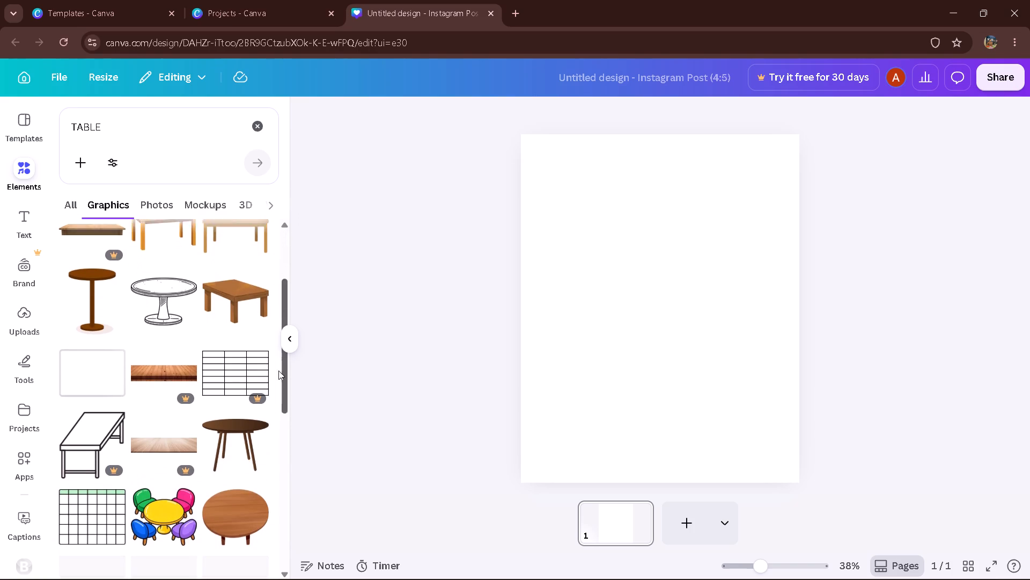
pyautogui.moveTo(278, 371); pyautogui.dragTo(297, 518)
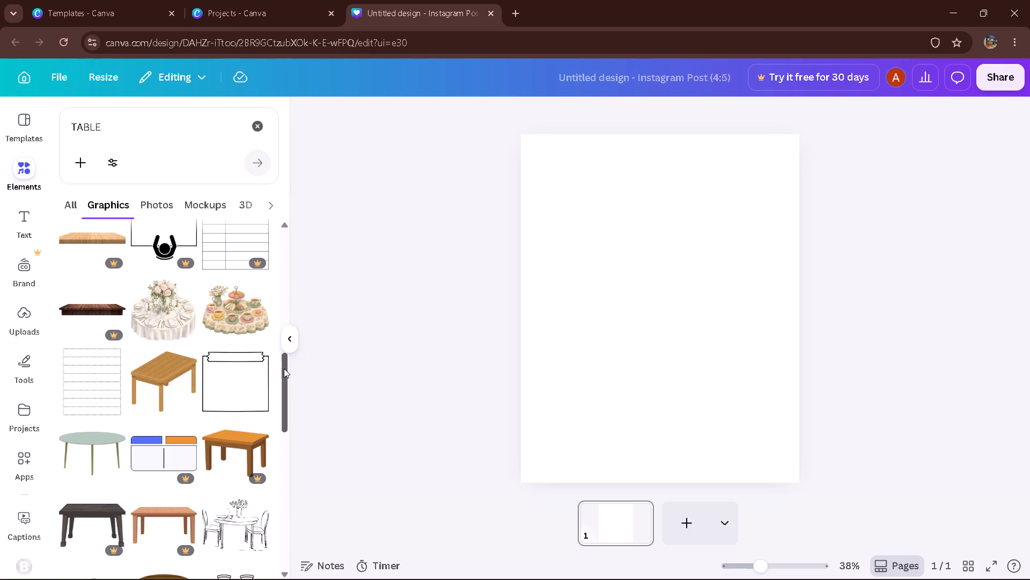
pyautogui.moveTo(284, 368); pyautogui.dragTo(290, 436)
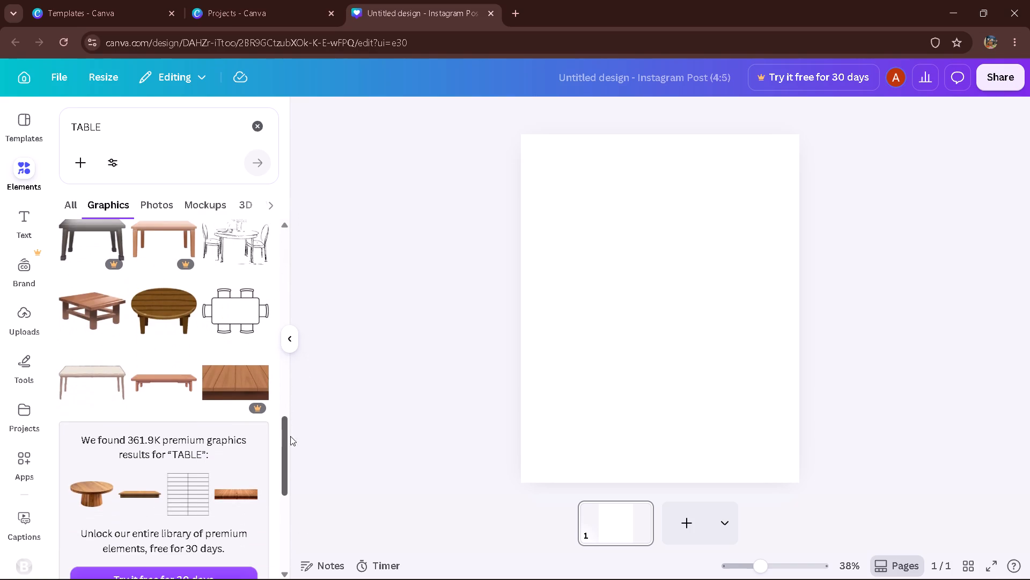
pyautogui.moveTo(290, 436); pyautogui.dragTo(290, 511)
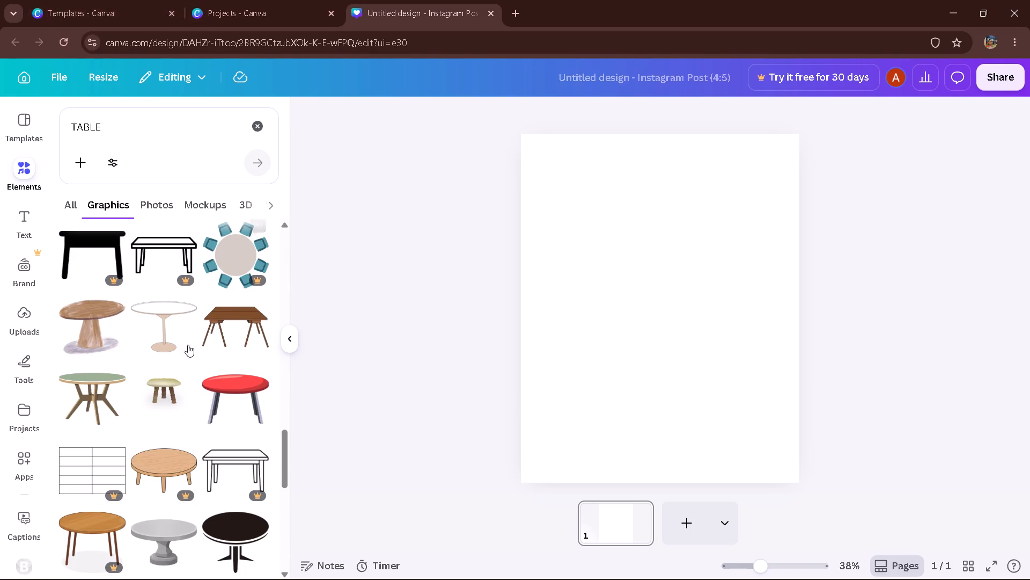
pyautogui.moveTo(283, 437); pyautogui.dragTo(288, 514)
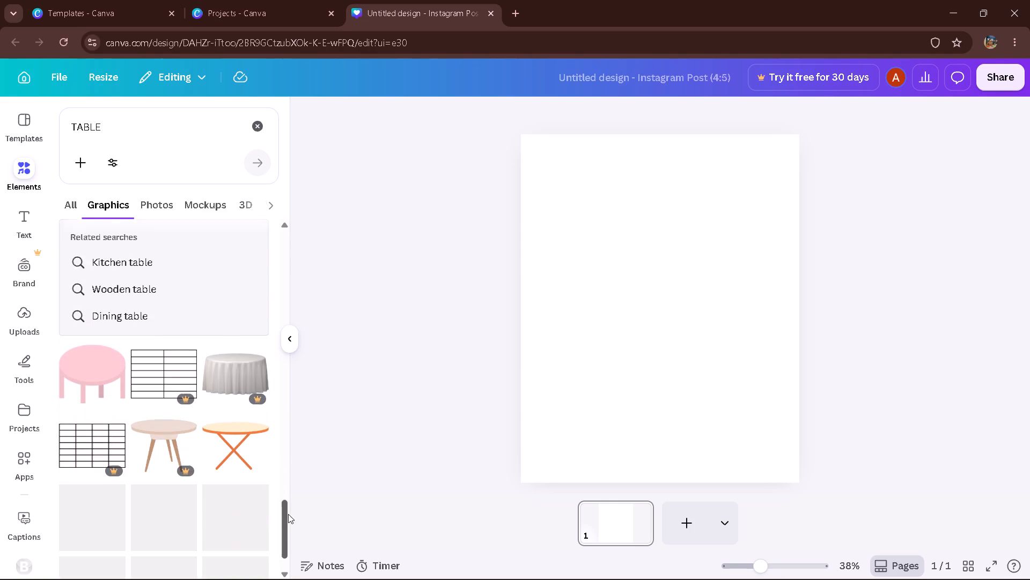
pyautogui.moveTo(288, 514); pyautogui.dragTo(284, 540)
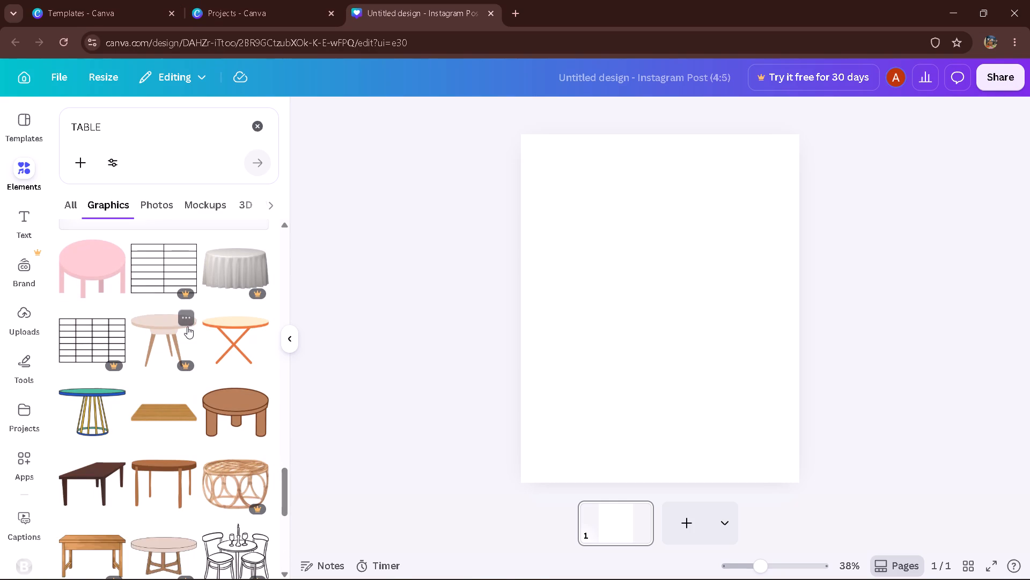
pyautogui.moveTo(283, 486); pyautogui.dragTo(288, 530)
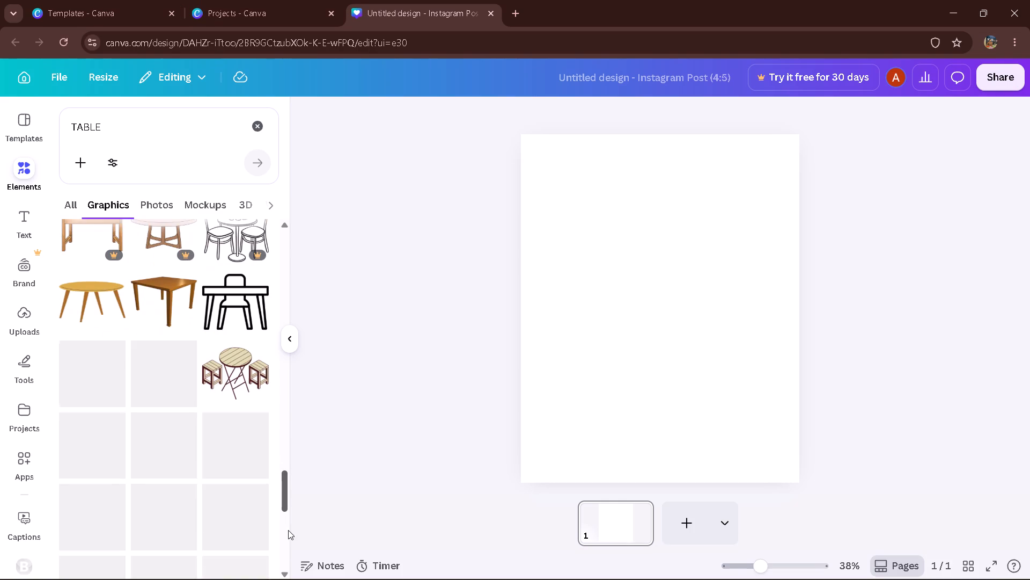
pyautogui.moveTo(288, 530); pyautogui.dragTo(282, 554)
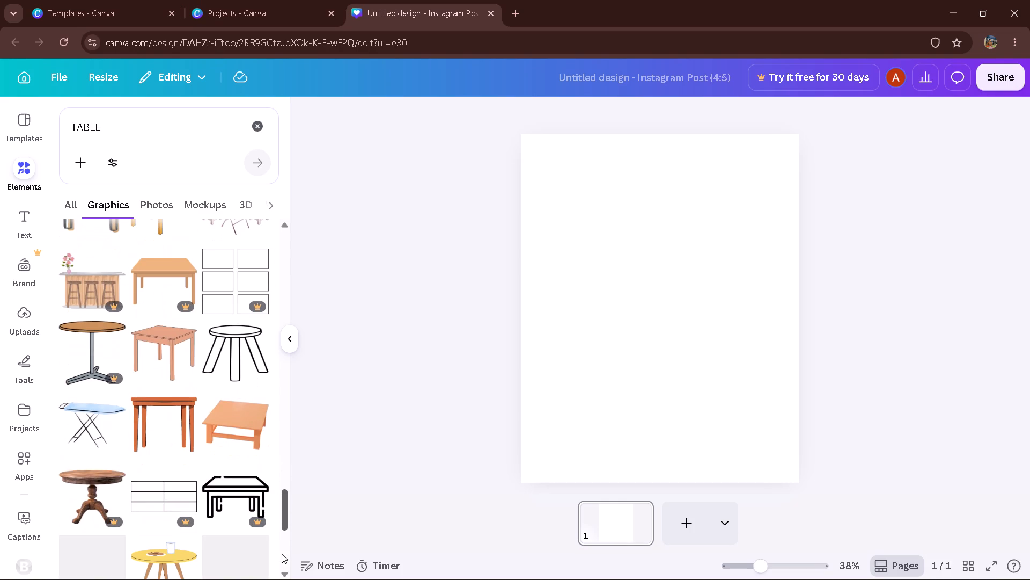
pyautogui.moveTo(282, 554); pyautogui.dragTo(290, 579)
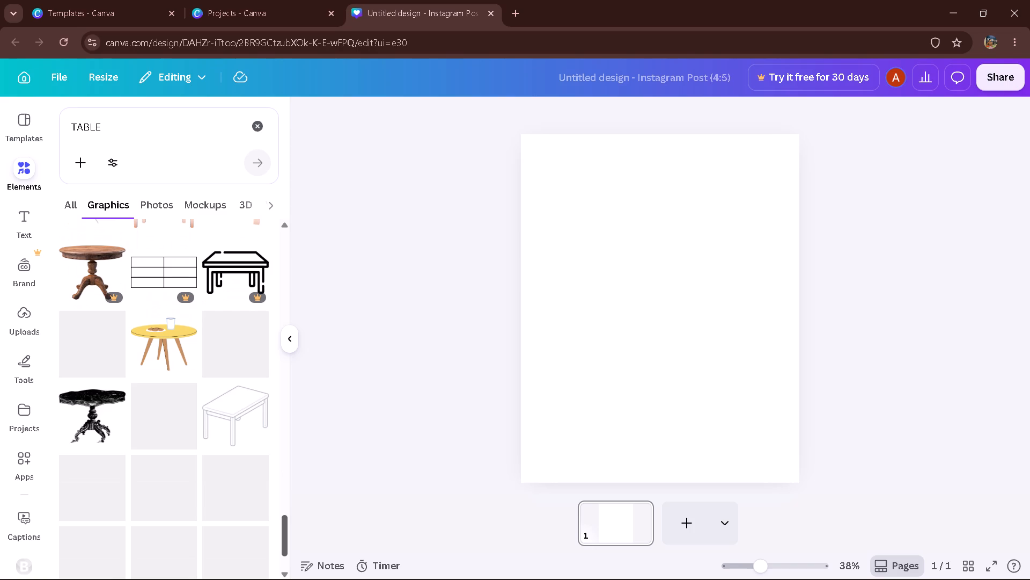
pyautogui.moveTo(290, 579); pyautogui.dragTo(282, 554)
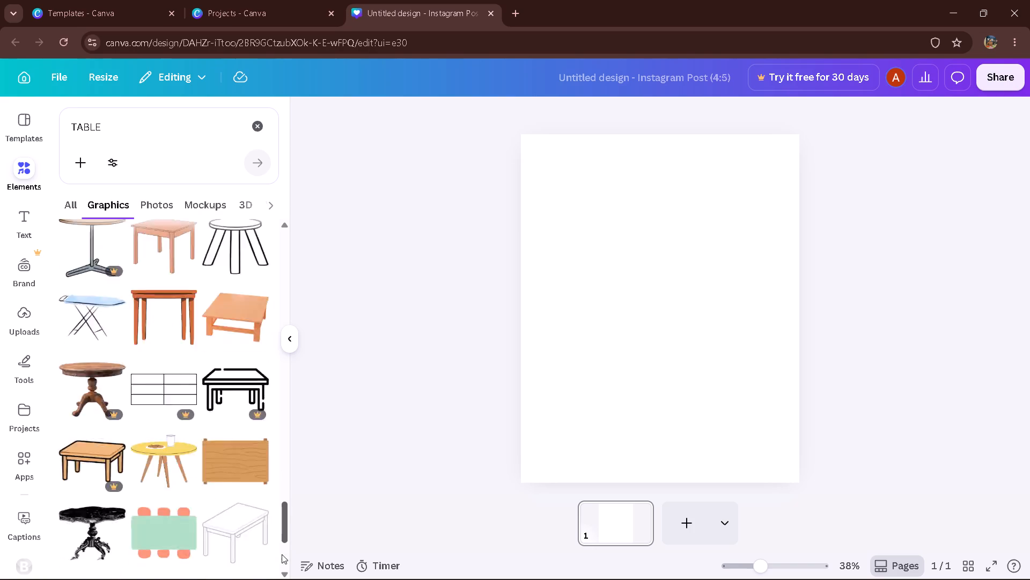
pyautogui.moveTo(282, 554); pyautogui.dragTo(286, 251)
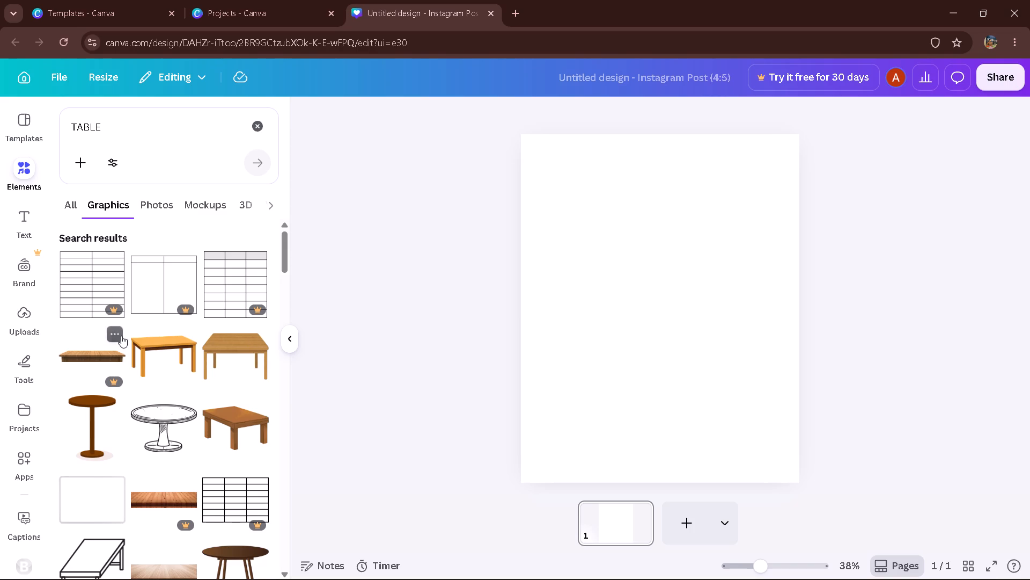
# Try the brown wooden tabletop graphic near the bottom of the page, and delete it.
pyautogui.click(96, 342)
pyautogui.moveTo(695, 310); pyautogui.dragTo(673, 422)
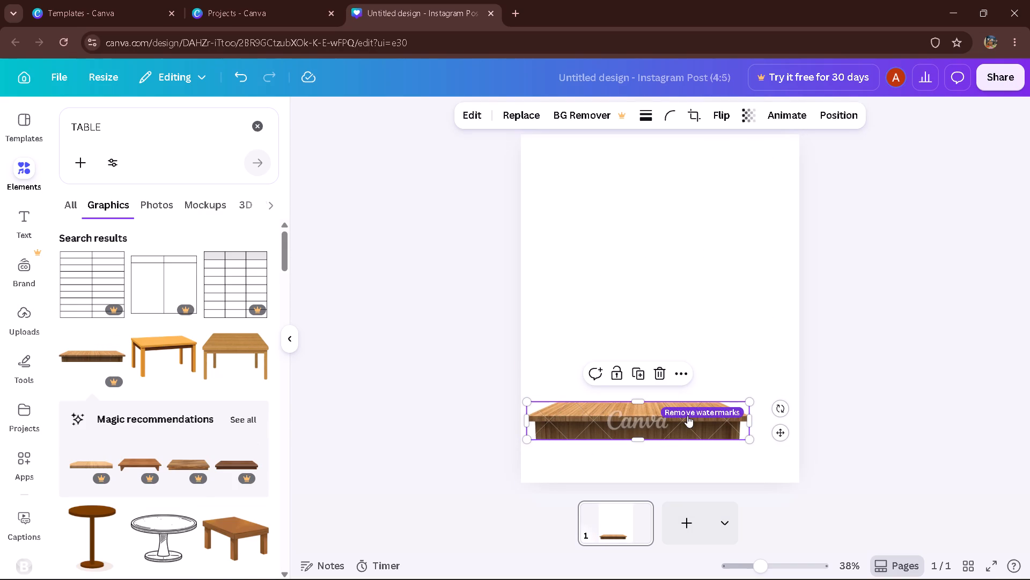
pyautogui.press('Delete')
# Add the orange rectangular wooden table graphic to the page.
pyautogui.click(157, 347)
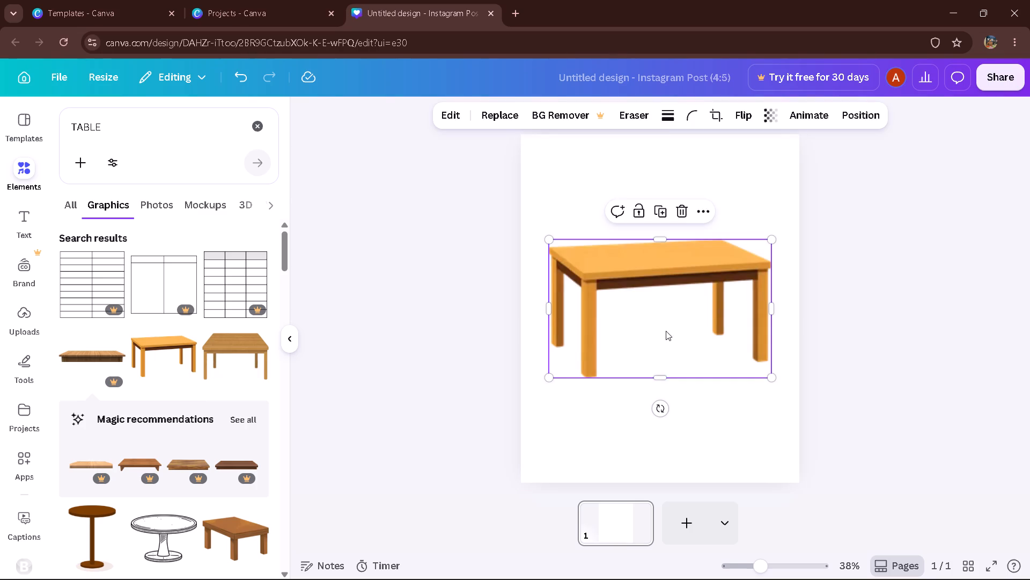
# Enlarge the table beyond the page width and place it at the page bottom so mainly its top shows.
pyautogui.moveTo(666, 331); pyautogui.dragTo(650, 479)
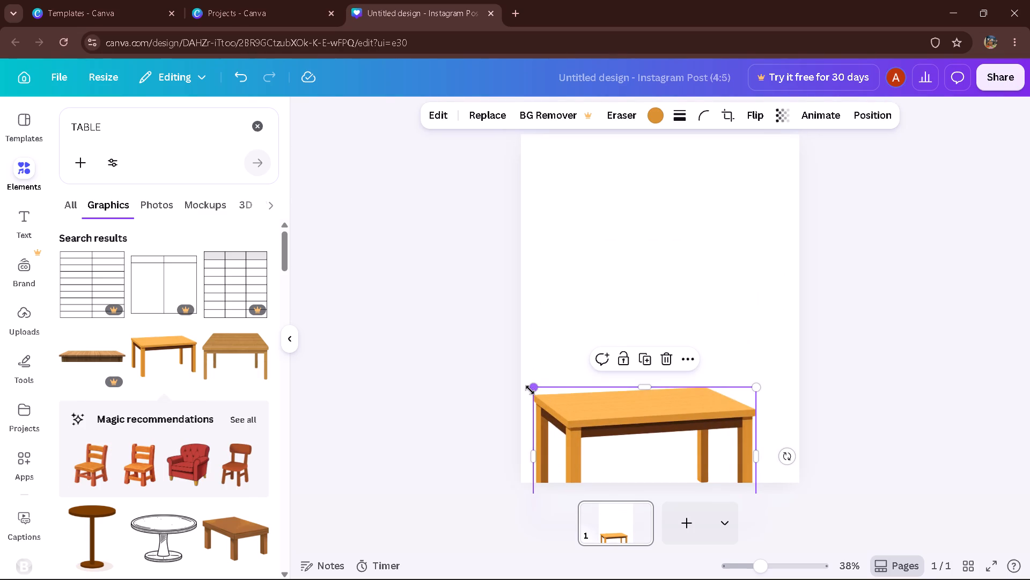
pyautogui.moveTo(530, 390); pyautogui.dragTo(382, 434)
pyautogui.moveTo(603, 413); pyautogui.dragTo(657, 504)
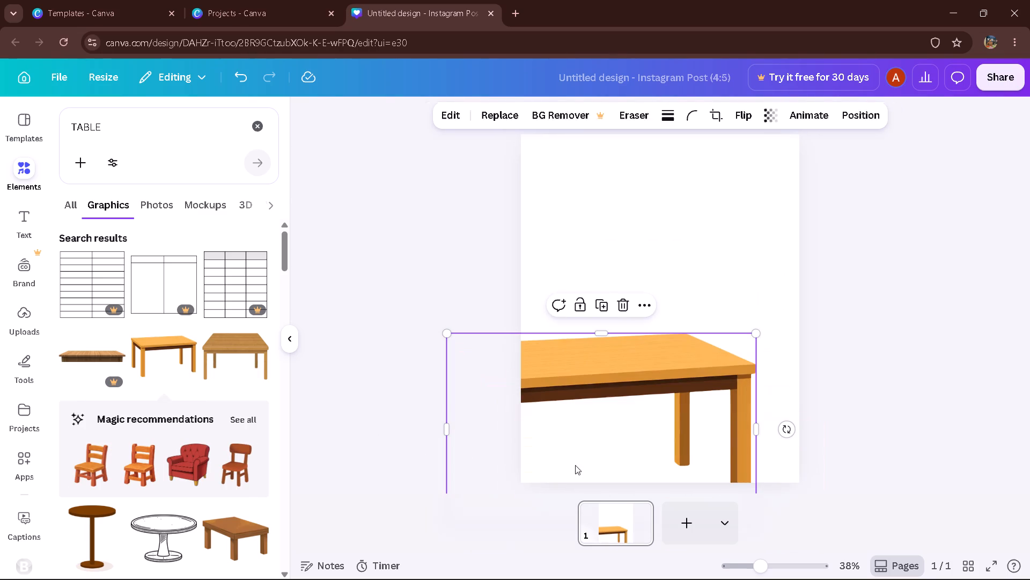
pyautogui.moveTo(755, 335); pyautogui.dragTo(837, 319)
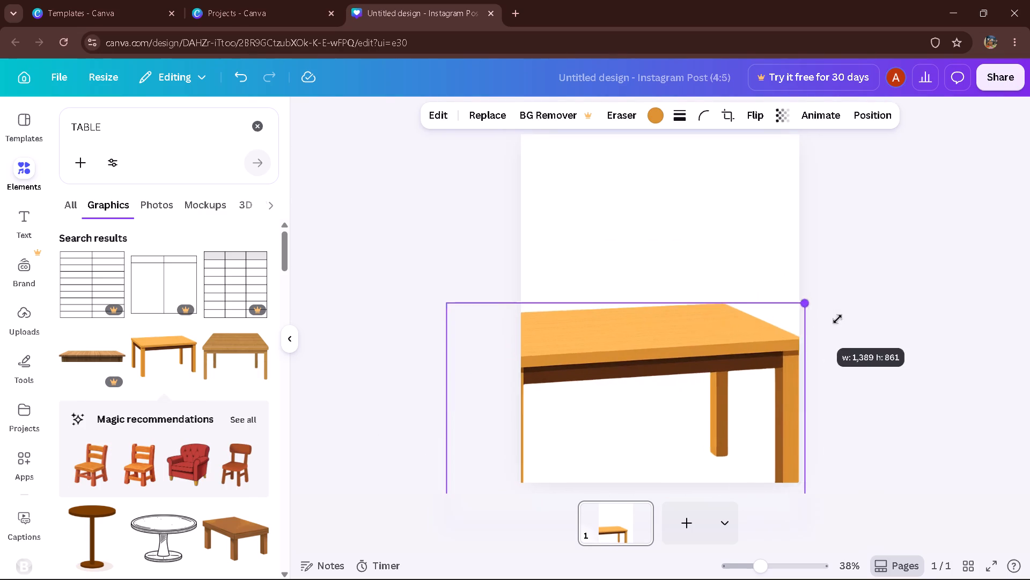
pyautogui.moveTo(837, 319); pyautogui.dragTo(860, 315)
pyautogui.moveTo(707, 371); pyautogui.dragTo(739, 479)
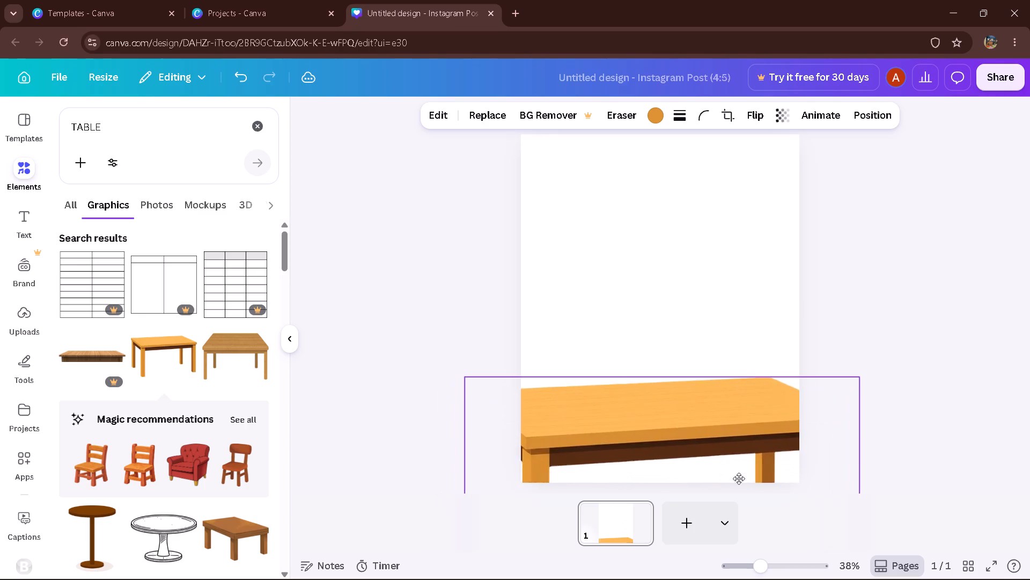
pyautogui.moveTo(739, 479); pyautogui.dragTo(741, 490)
pyautogui.moveTo(788, 448); pyautogui.dragTo(767, 469)
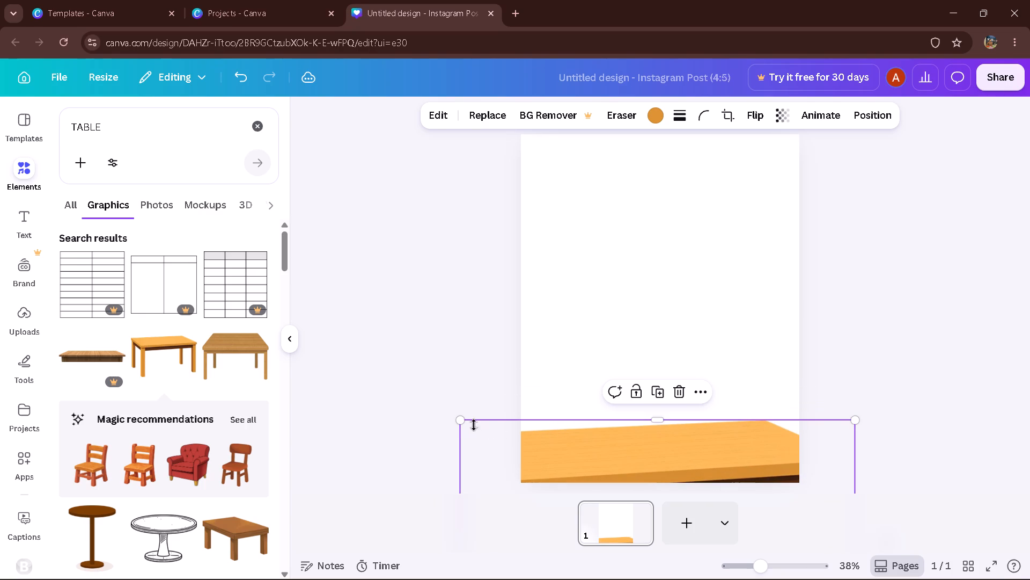
pyautogui.moveTo(457, 420); pyautogui.dragTo(326, 441)
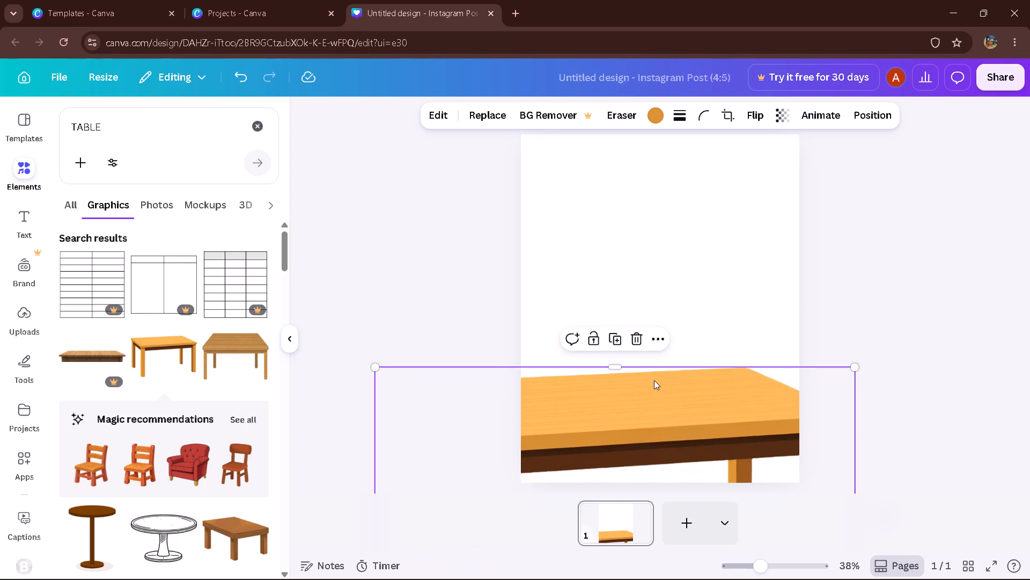
pyautogui.moveTo(659, 380); pyautogui.dragTo(688, 416)
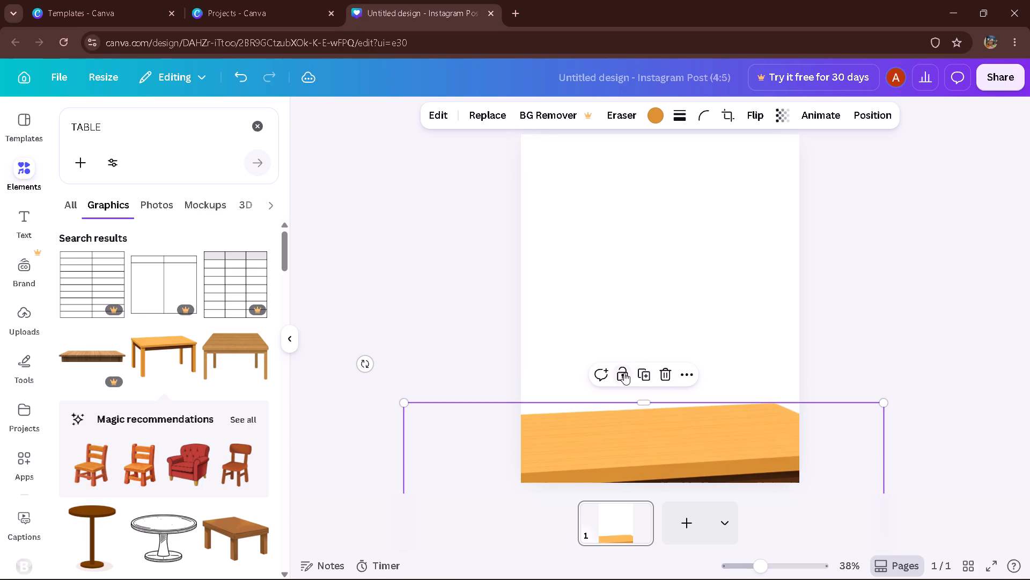
pyautogui.moveTo(762, 460); pyautogui.dragTo(762, 455)
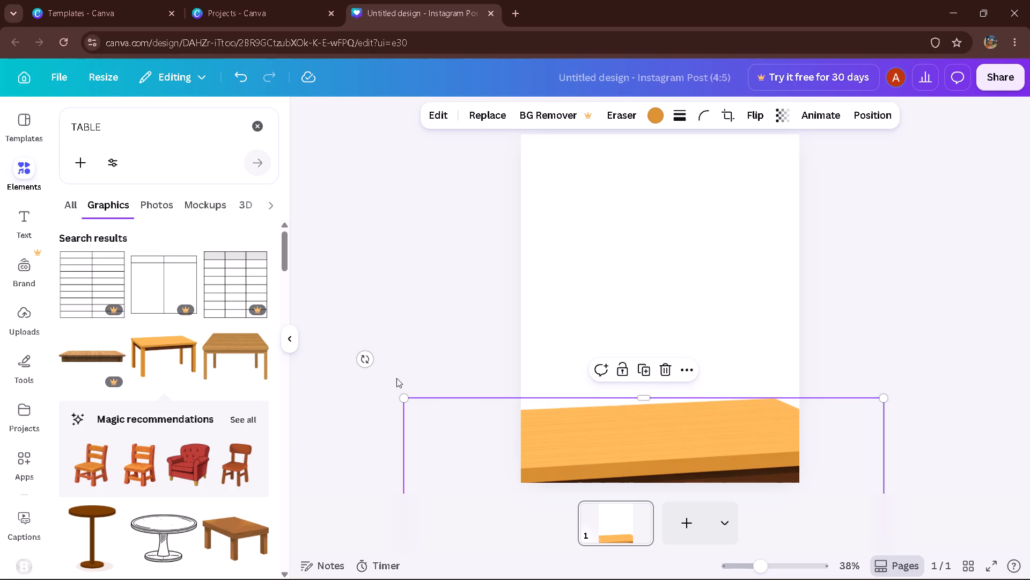
# Tilt the table slightly counter-clockwise, enlarge it further, and reposition it so the tabletop fills the page's lower edge.
pyautogui.moveTo(366, 364); pyautogui.dragTo(384, 403)
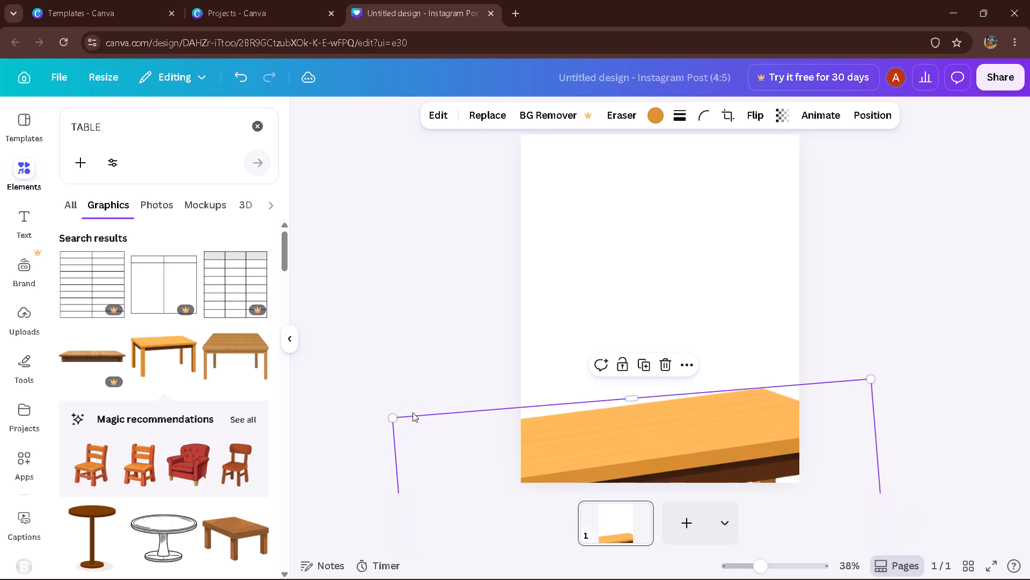
pyautogui.moveTo(650, 448); pyautogui.dragTo(671, 394)
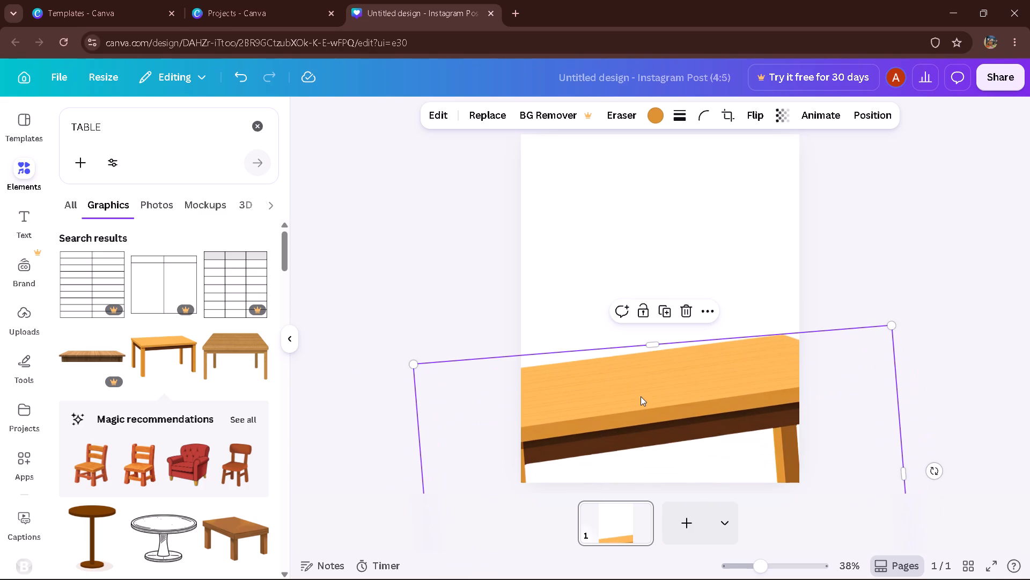
pyautogui.moveTo(652, 345); pyautogui.dragTo(610, 221)
pyautogui.moveTo(652, 314); pyautogui.dragTo(699, 509)
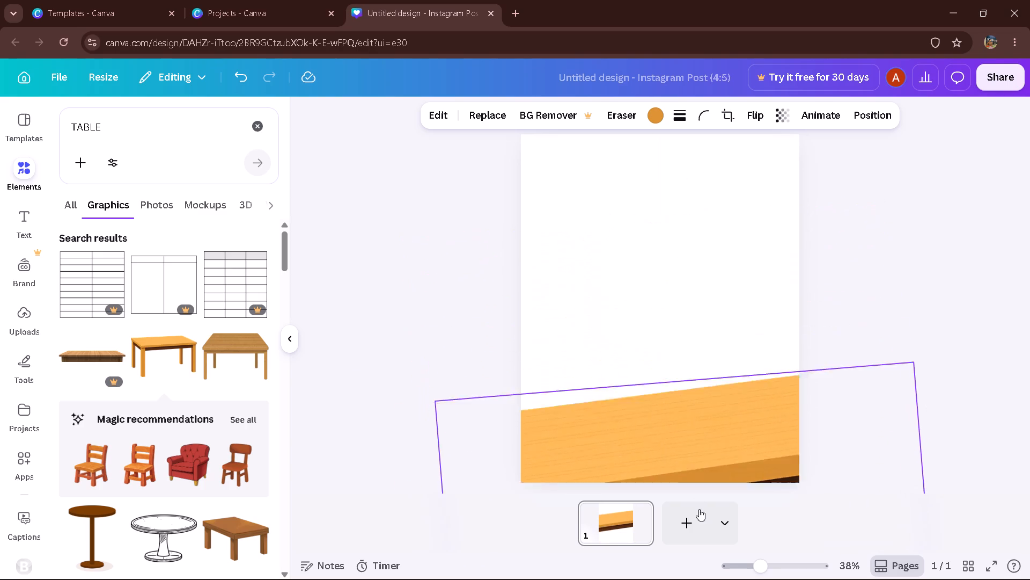
pyautogui.moveTo(699, 509); pyautogui.dragTo(645, 488)
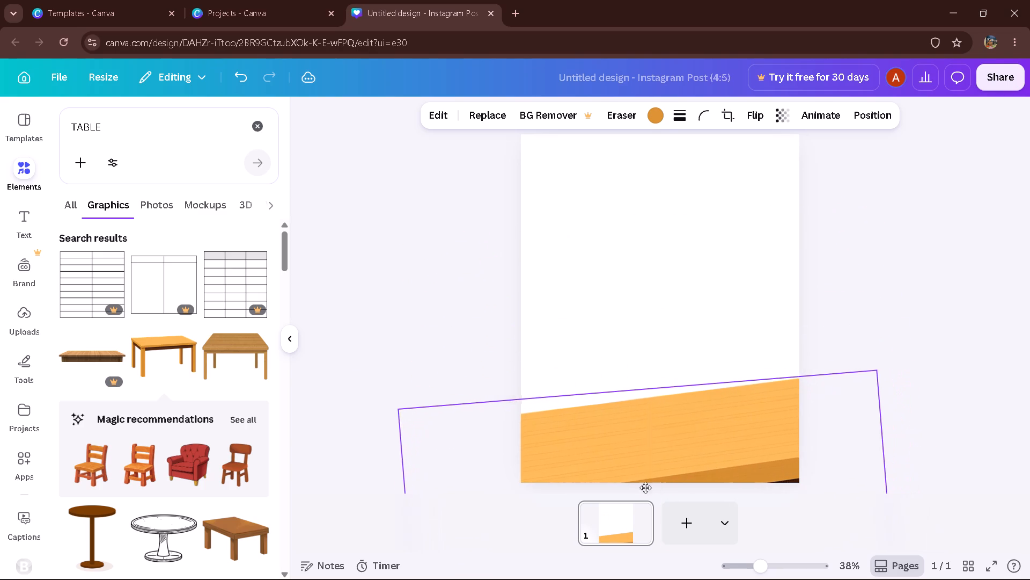
pyautogui.moveTo(645, 488); pyautogui.dragTo(638, 486)
pyautogui.moveTo(389, 410); pyautogui.dragTo(277, 431)
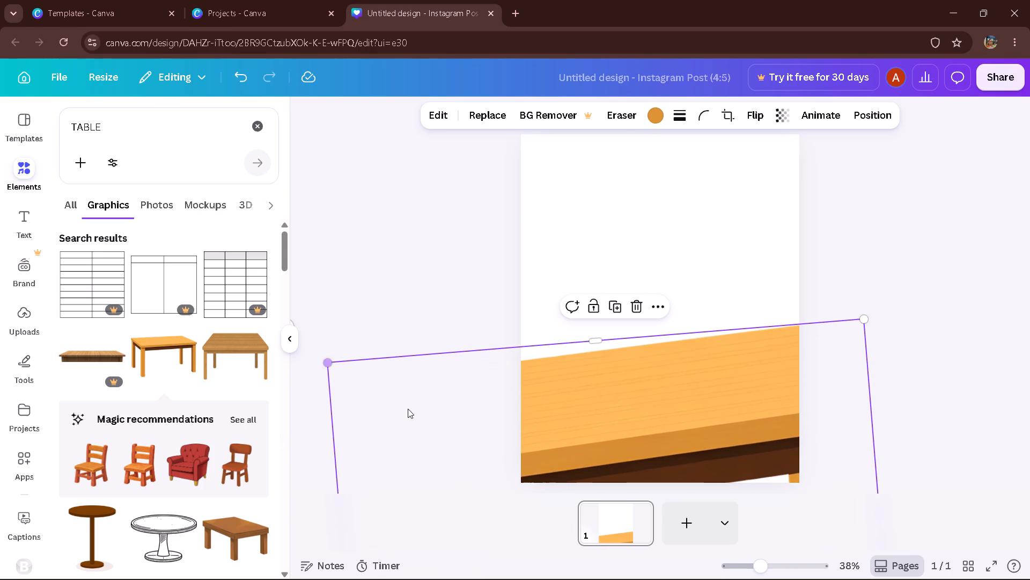
pyautogui.moveTo(600, 406); pyautogui.dragTo(624, 460)
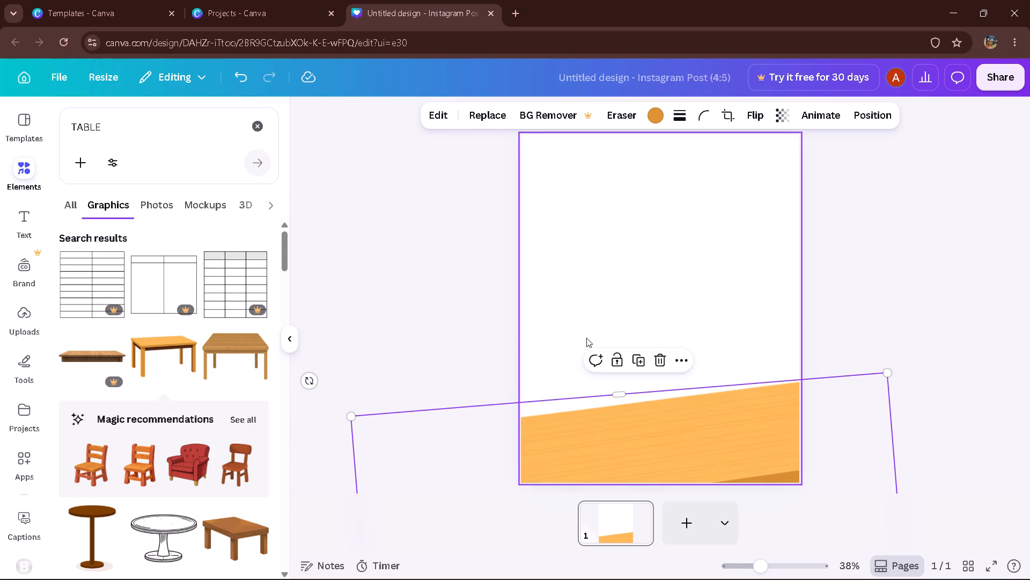
pyautogui.moveTo(307, 382); pyautogui.dragTo(305, 371)
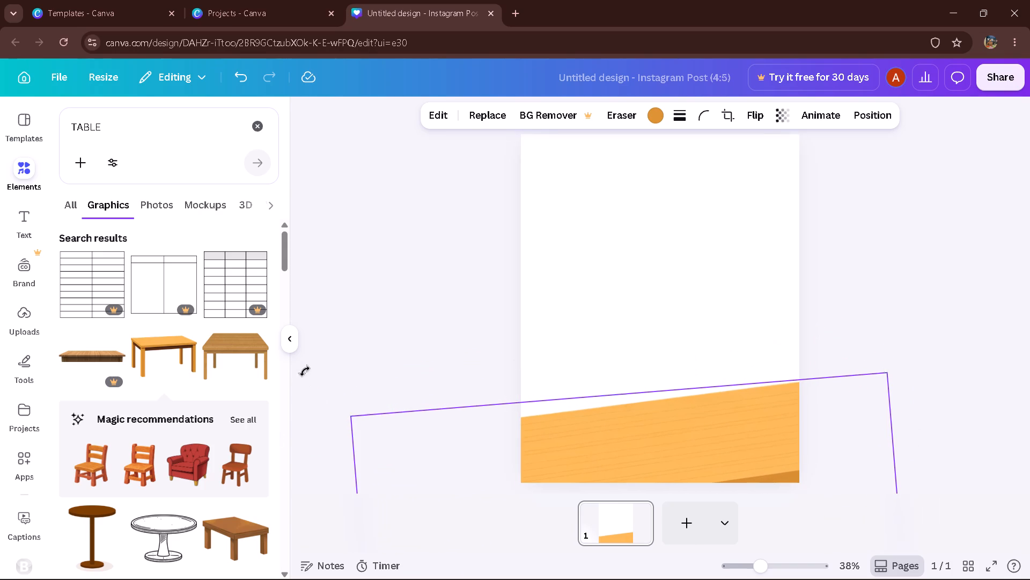
pyautogui.moveTo(305, 371); pyautogui.dragTo(312, 373)
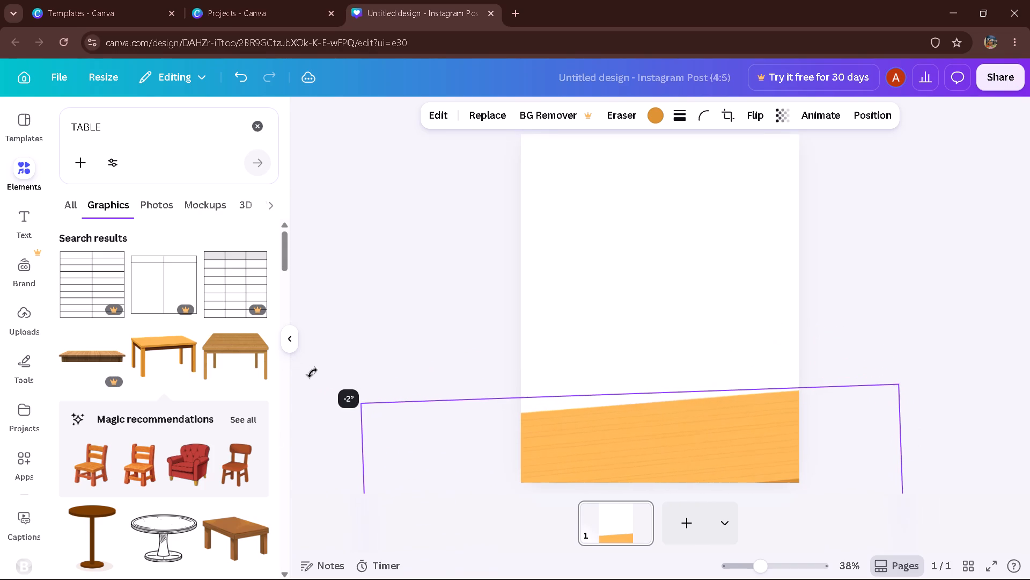
# Tilt the wooden table slightly more counter-clockwise, enlarge it, and reposition it so the tabletop covers about the lower third of the page.
pyautogui.moveTo(312, 373); pyautogui.dragTo(293, 359)
pyautogui.moveTo(361, 410); pyautogui.dragTo(256, 373)
pyautogui.moveTo(438, 405); pyautogui.dragTo(451, 451)
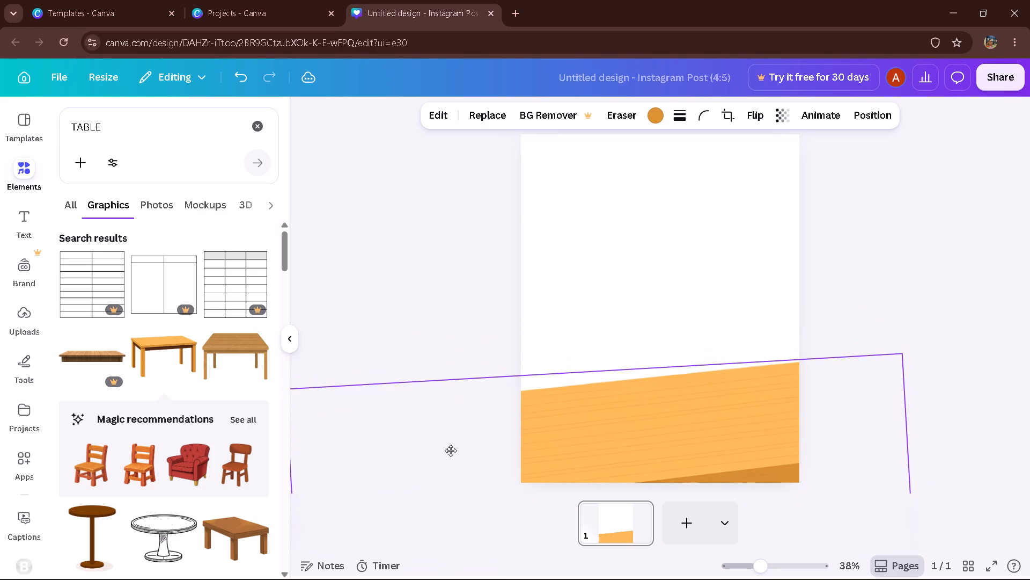
pyautogui.moveTo(451, 451); pyautogui.dragTo(452, 448)
pyautogui.click(901, 260)
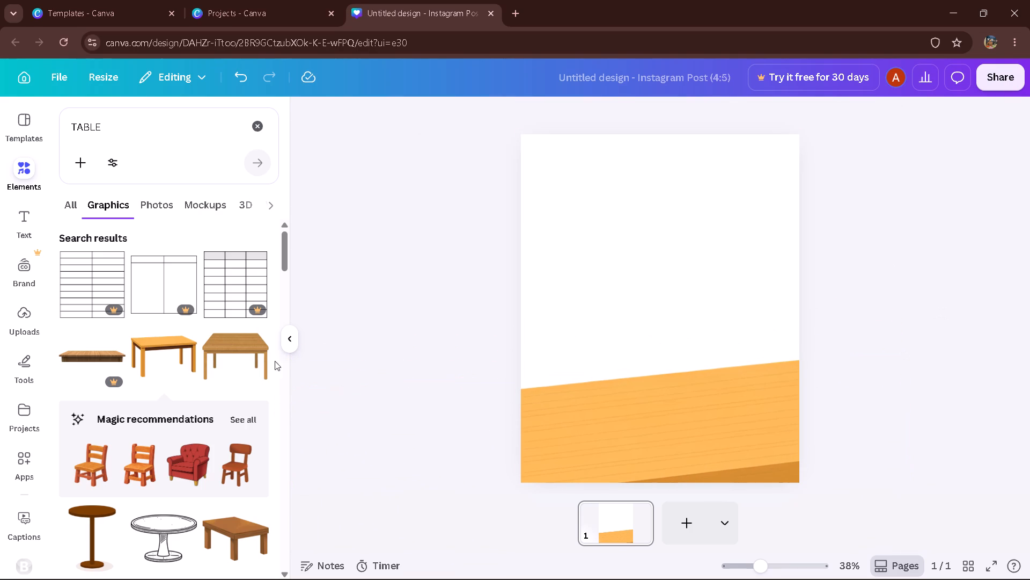
# Add the uploaded image of the black-screen monitor with the silver stand and place it on the left part of the table.
pyautogui.click(28, 307)
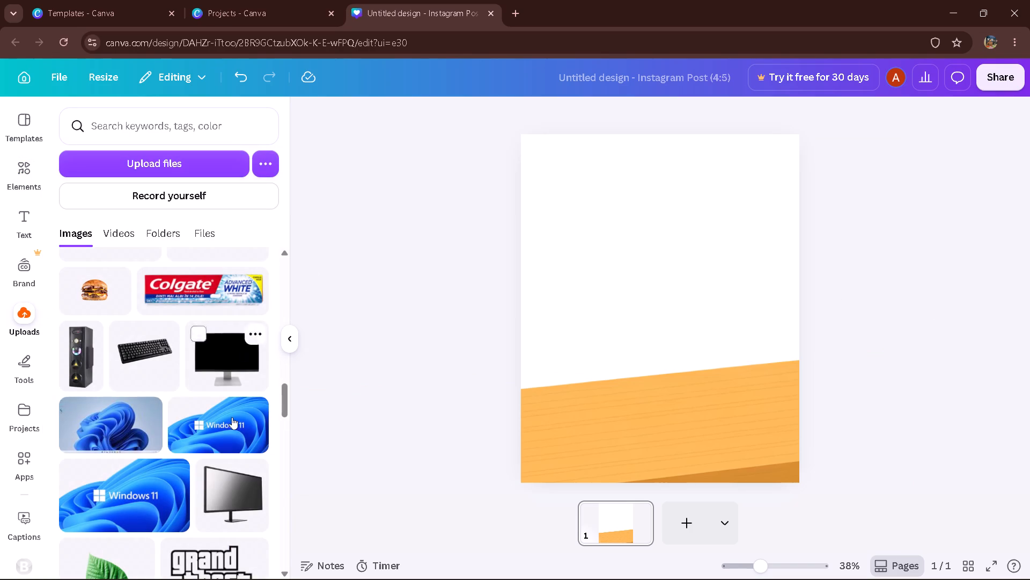
pyautogui.click(215, 368)
pyautogui.moveTo(678, 322); pyautogui.dragTo(612, 382)
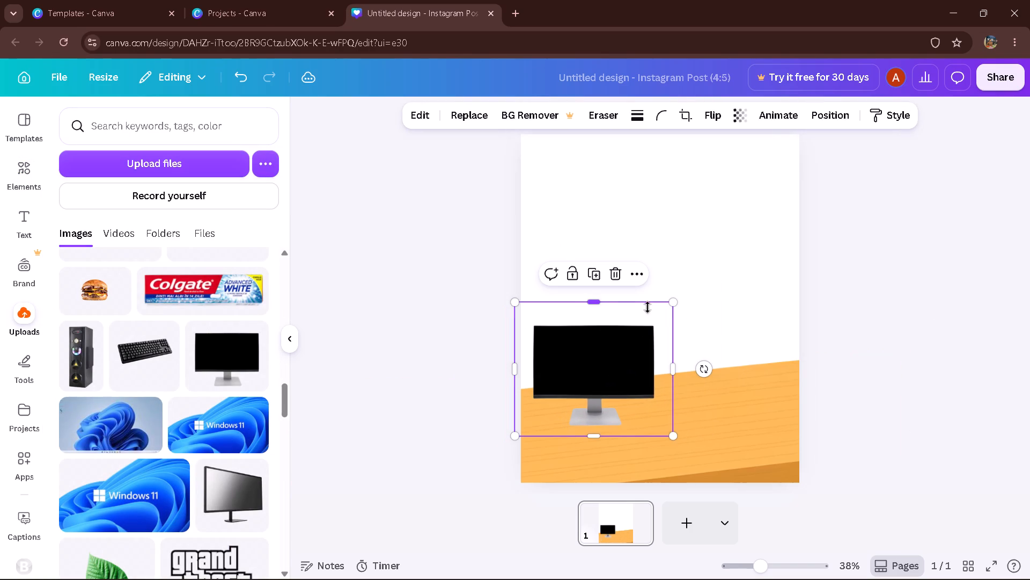
# Lower the table so its front edge leaves the page, and rotate it slightly clockwise to make the tabletop nearly level.
pyautogui.click(722, 446)
pyautogui.moveTo(718, 439); pyautogui.dragTo(725, 446)
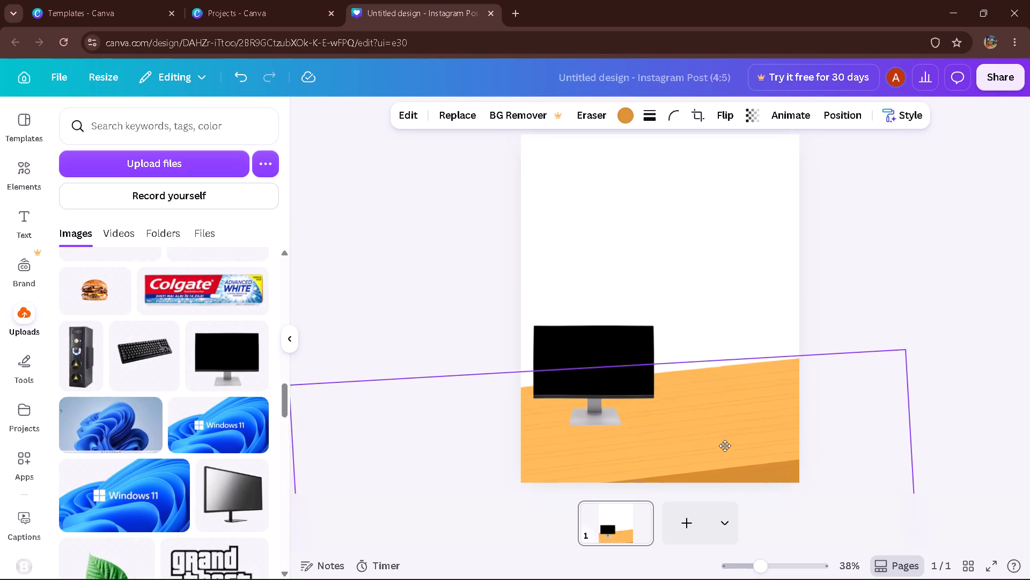
pyautogui.moveTo(725, 446); pyautogui.dragTo(730, 462)
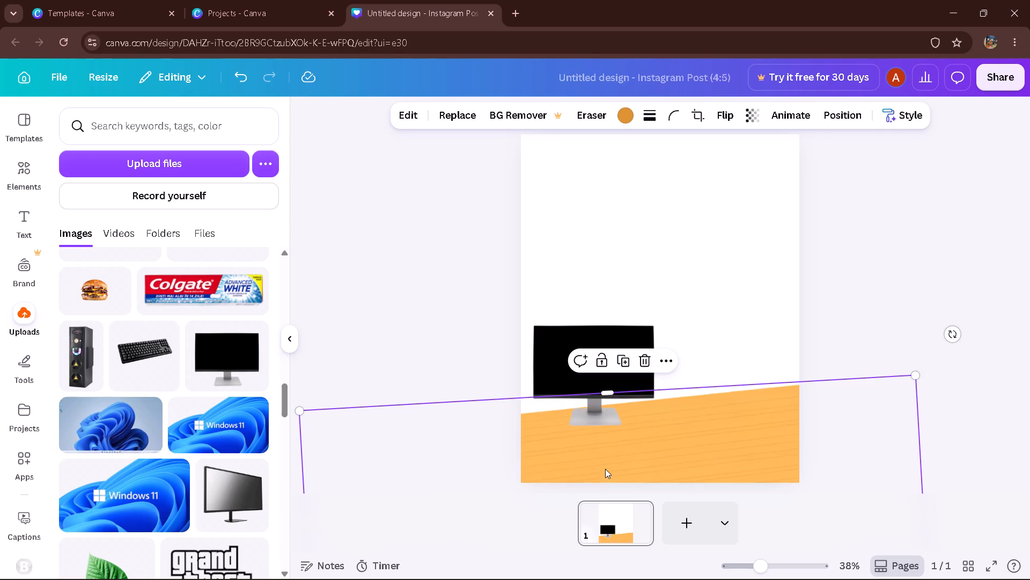
pyautogui.moveTo(952, 337); pyautogui.dragTo(957, 337)
pyautogui.moveTo(957, 337); pyautogui.dragTo(969, 350)
# Enlarge the monitor moderately and position it on the left half of the page with its stand resting on the tabletop.
pyautogui.click(608, 326)
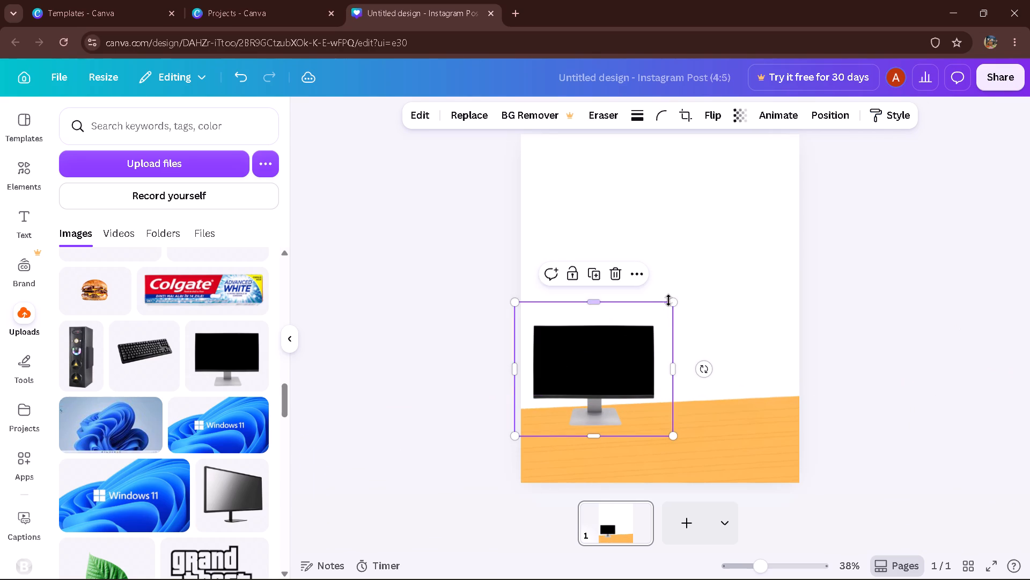
pyautogui.moveTo(678, 302); pyautogui.dragTo(757, 284)
pyautogui.moveTo(671, 347); pyautogui.dragTo(654, 373)
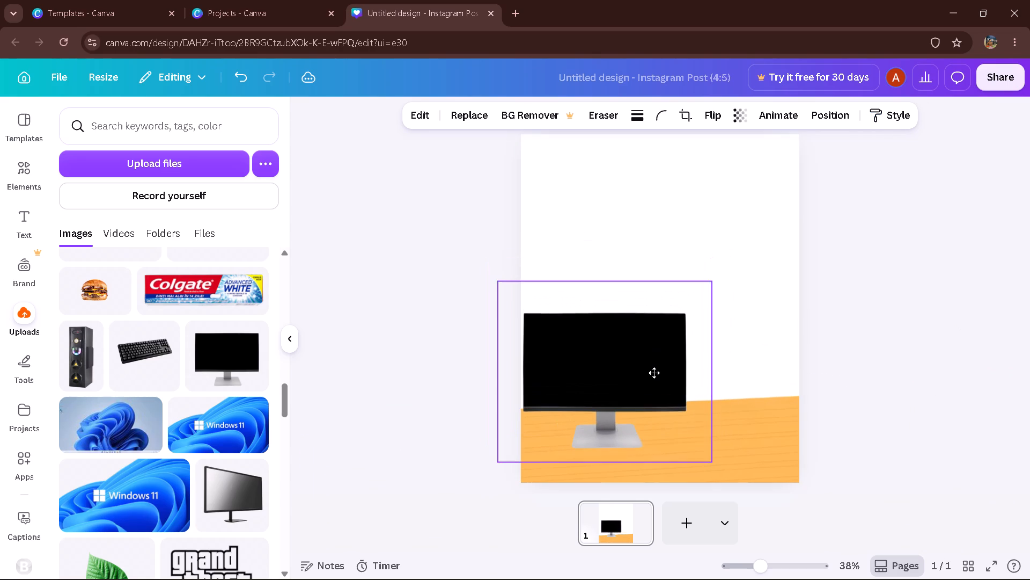
pyautogui.moveTo(654, 373); pyautogui.dragTo(657, 375)
pyautogui.moveTo(710, 286); pyautogui.dragTo(692, 288)
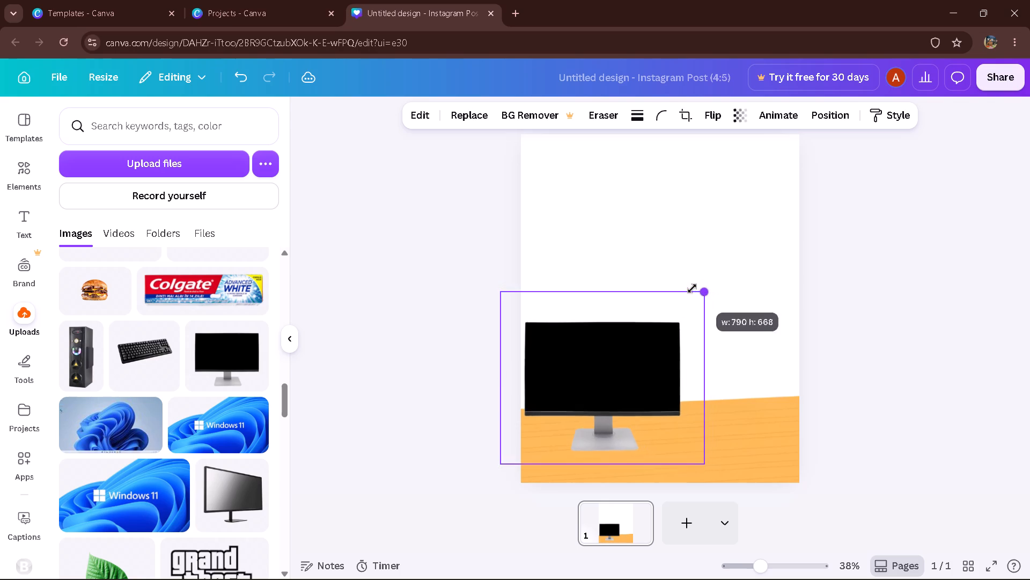
pyautogui.moveTo(692, 288); pyautogui.dragTo(659, 291)
pyautogui.moveTo(624, 371); pyautogui.dragTo(634, 366)
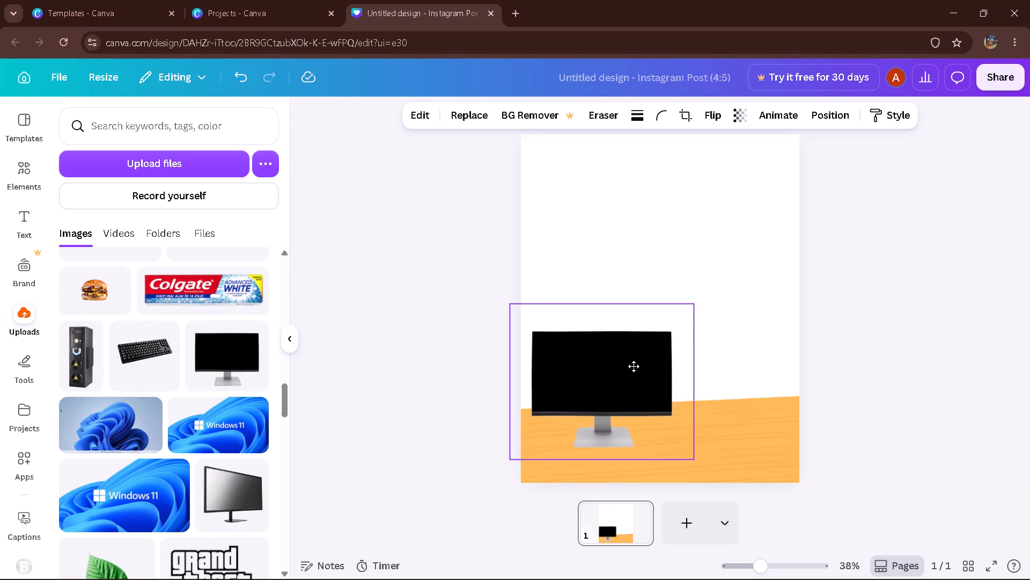
# Position the black-screen monitor image on the left part of the tabletop.
pyautogui.moveTo(634, 366); pyautogui.dragTo(631, 366)
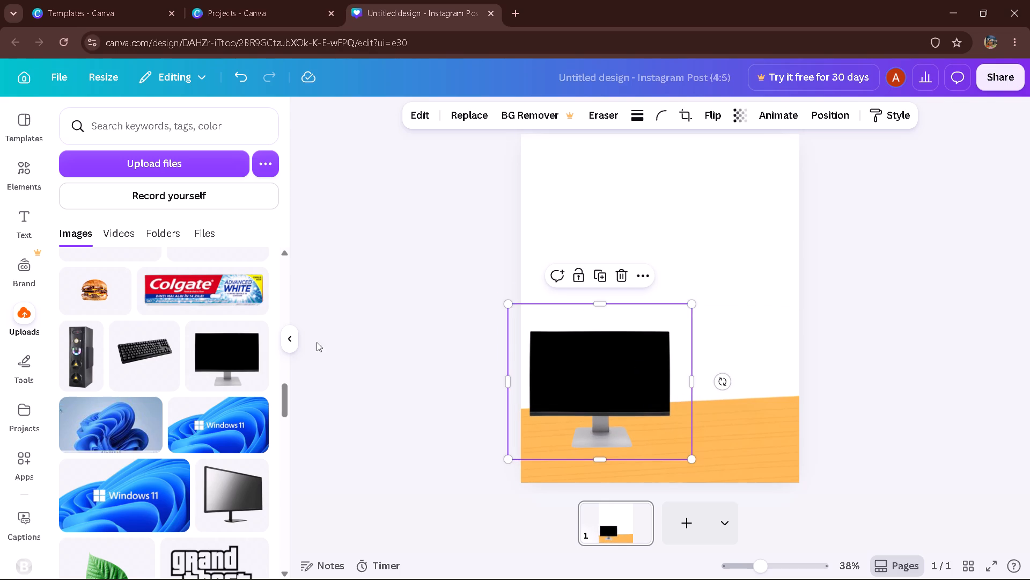
# Add the blue-lit PC tower from the uploaded images, place it right of the monitor, and enlarge it slightly.
pyautogui.moveTo(284, 401); pyautogui.dragTo(286, 375)
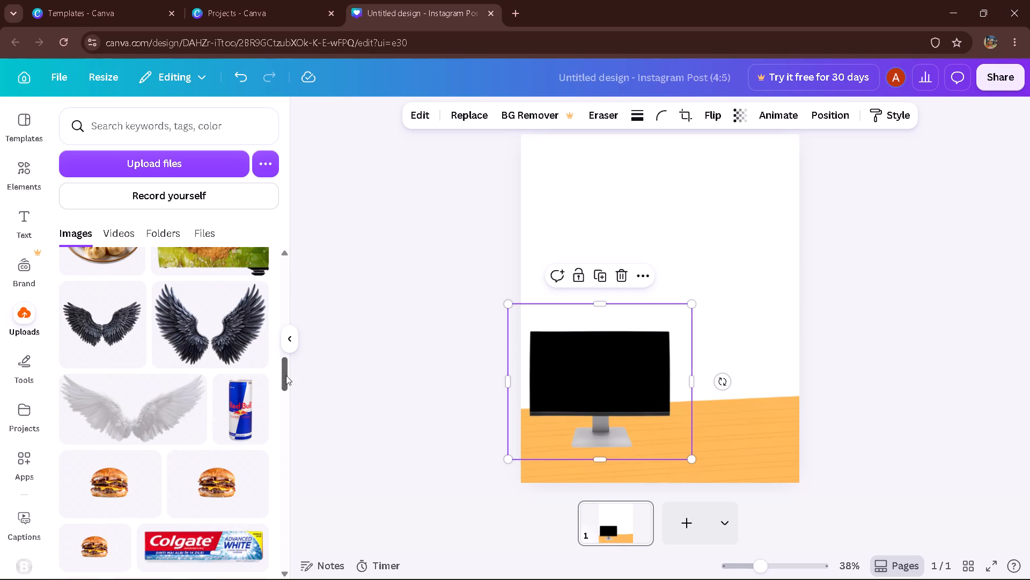
pyautogui.moveTo(286, 375); pyautogui.dragTo(284, 366)
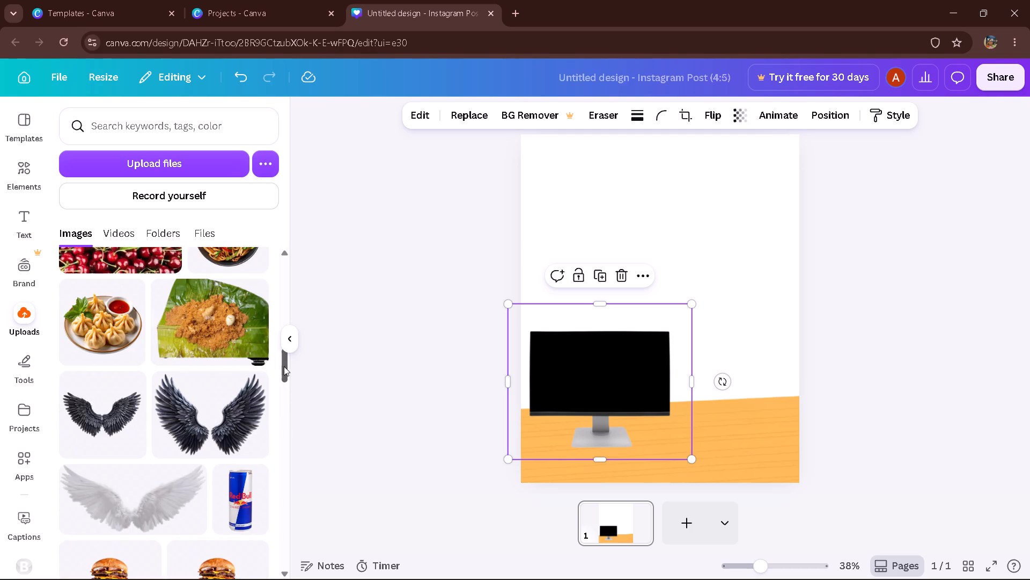
pyautogui.moveTo(284, 366); pyautogui.dragTo(286, 315)
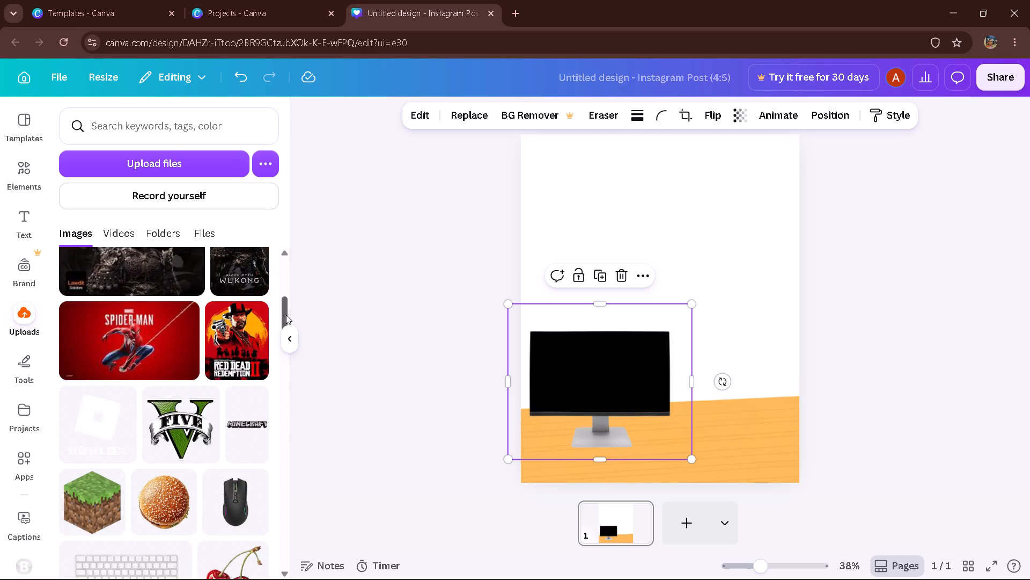
pyautogui.moveTo(286, 315); pyautogui.dragTo(290, 277)
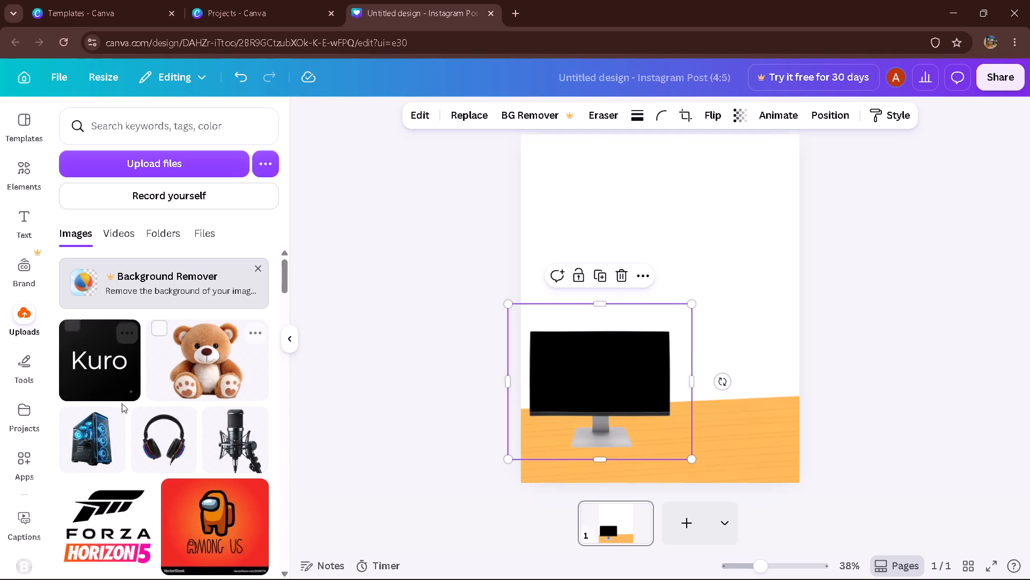
pyautogui.click(96, 436)
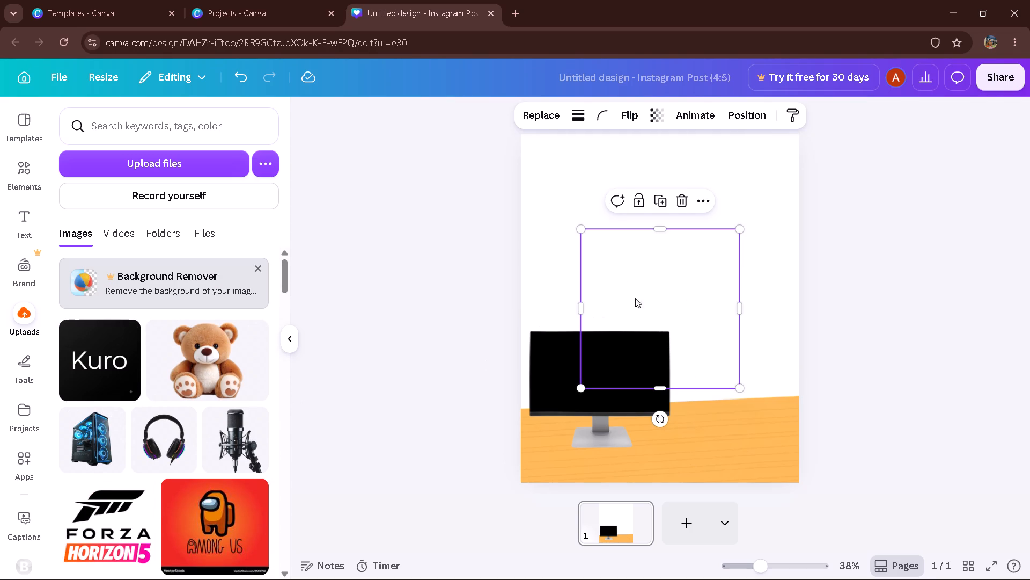
pyautogui.moveTo(678, 265); pyautogui.dragTo(767, 326)
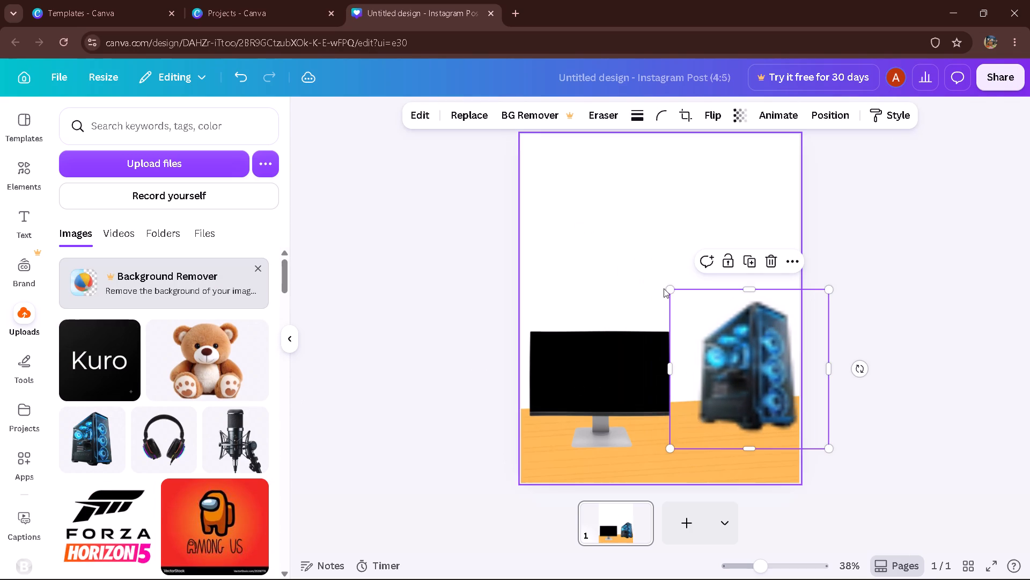
pyautogui.click(675, 288)
pyautogui.moveTo(669, 291); pyautogui.dragTo(641, 274)
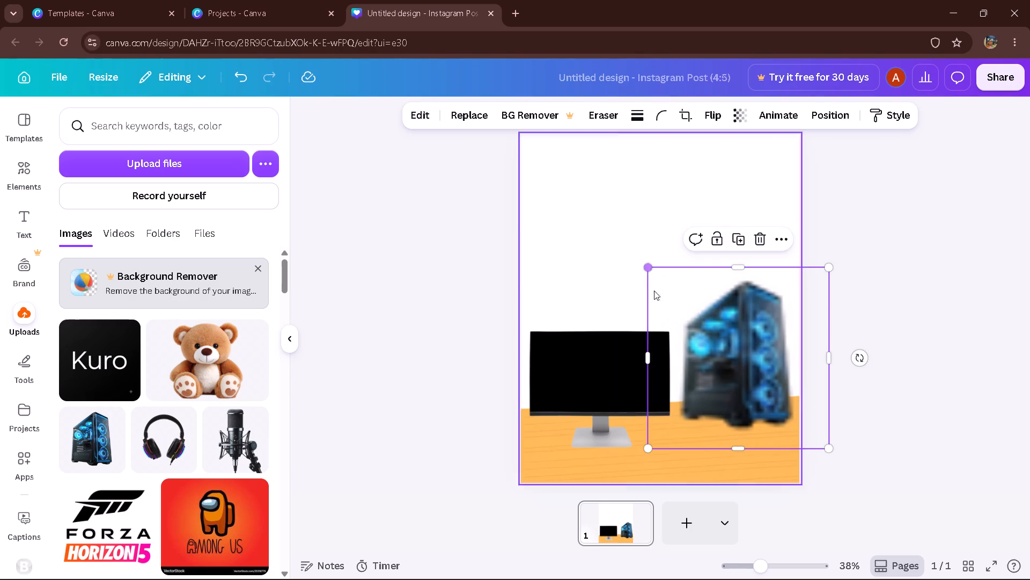
# Lower the blue-lit PC tower so its base rests on the tabletop beside the monitor.
pyautogui.moveTo(725, 373); pyautogui.dragTo(727, 398)
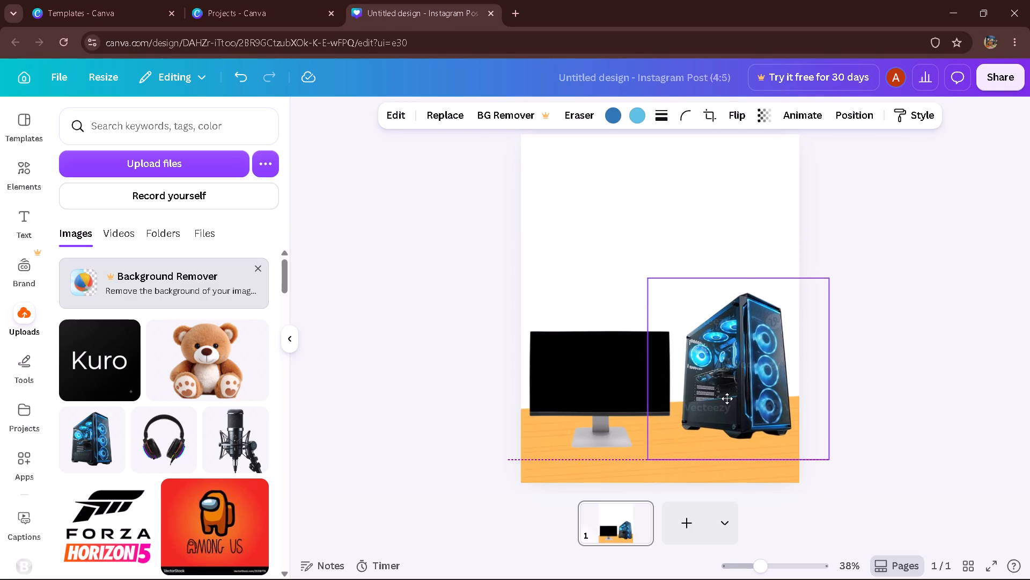
pyautogui.moveTo(727, 398); pyautogui.dragTo(723, 397)
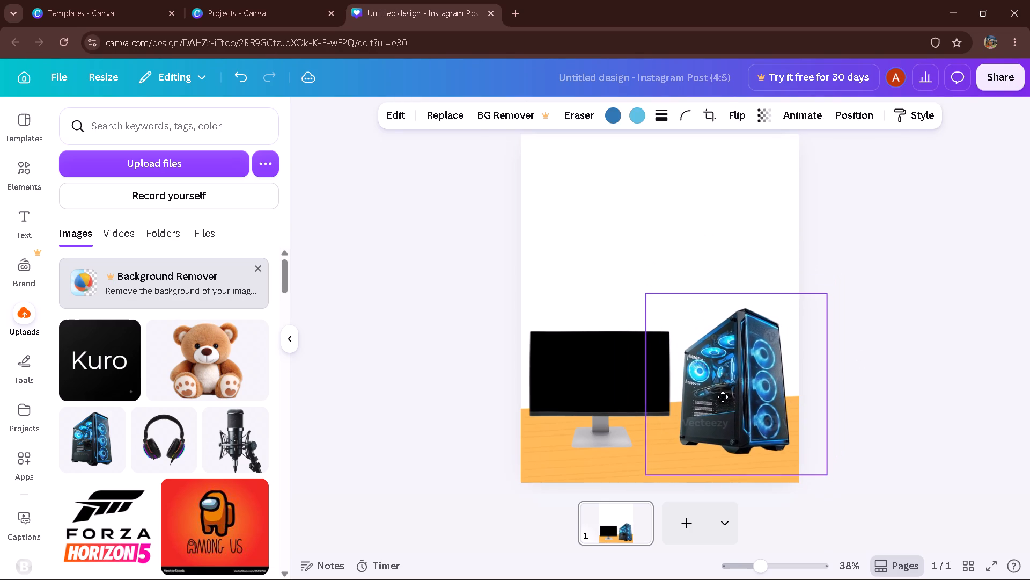
pyautogui.moveTo(723, 397); pyautogui.dragTo(725, 394)
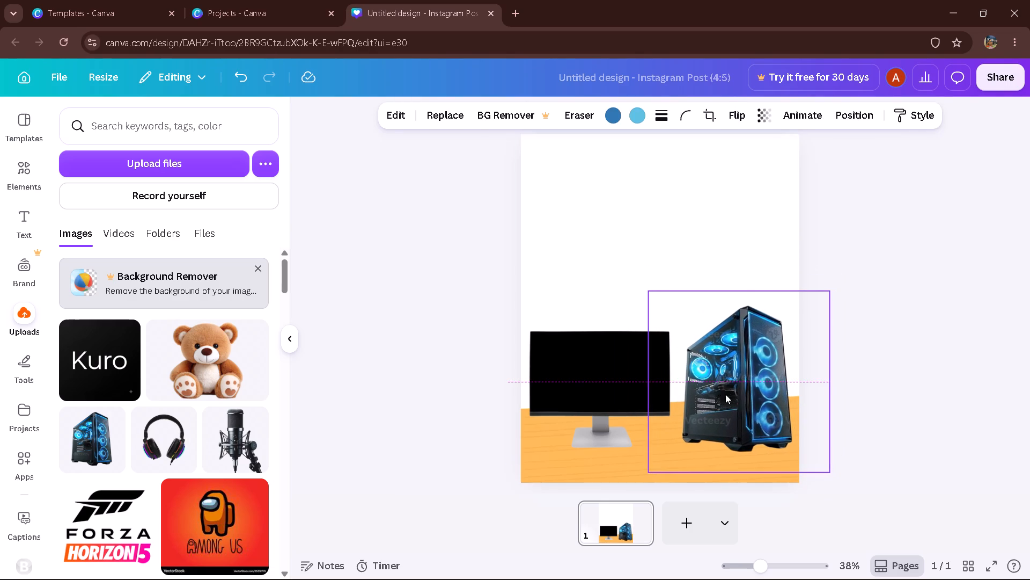
pyautogui.doubleClick(954, 296)
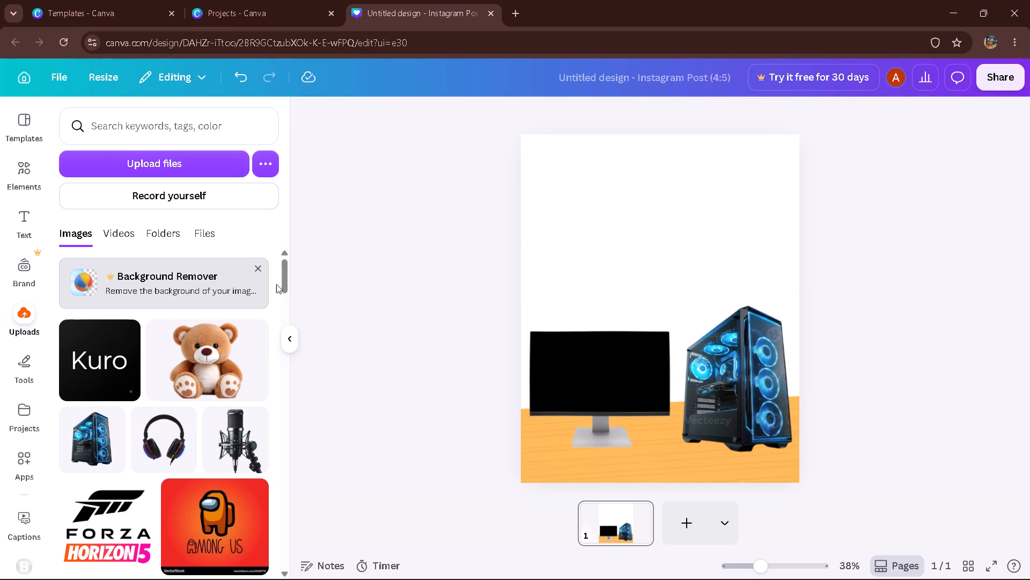
# Add the red Spider-Man image from the uploads and shrink it to the monitor's width, positioned over its black screen.
pyautogui.moveTo(283, 277); pyautogui.dragTo(284, 356)
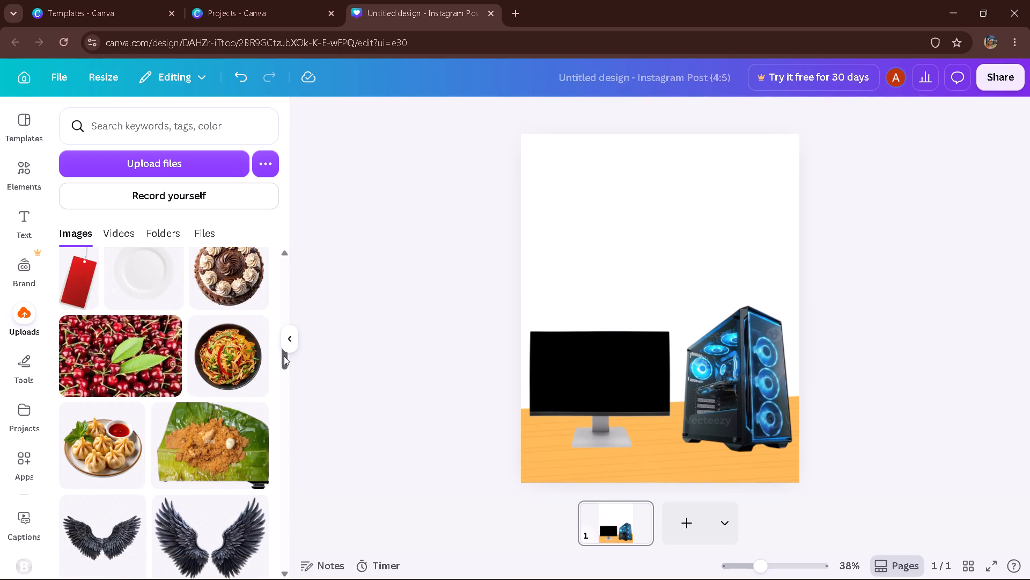
pyautogui.moveTo(284, 356); pyautogui.dragTo(282, 315)
pyautogui.click(131, 337)
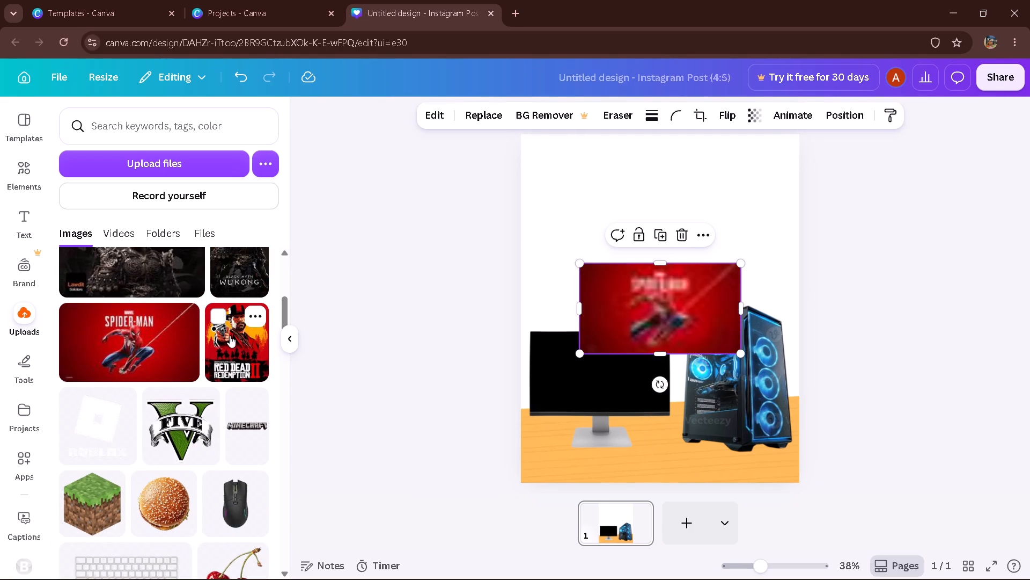
pyautogui.moveTo(654, 291); pyautogui.dragTo(594, 361)
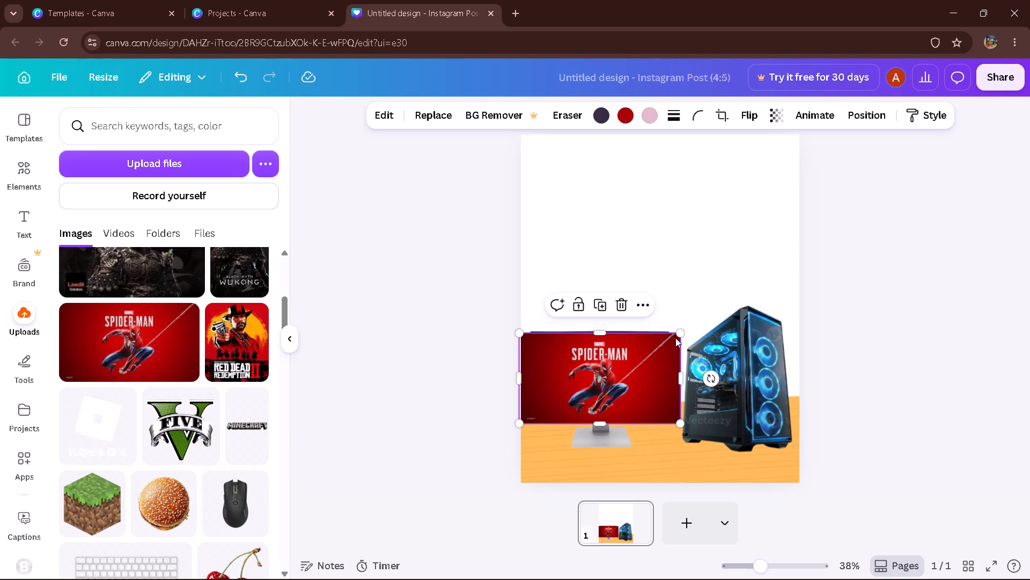
pyautogui.moveTo(680, 331); pyautogui.dragTo(648, 331)
pyautogui.moveTo(603, 373); pyautogui.dragTo(615, 354)
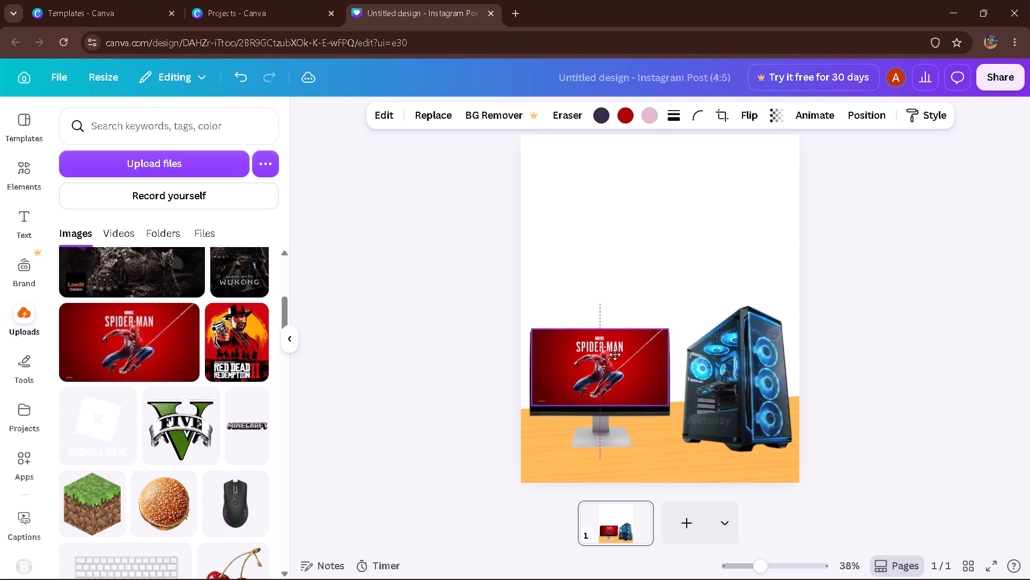
pyautogui.moveTo(615, 354); pyautogui.dragTo(619, 361)
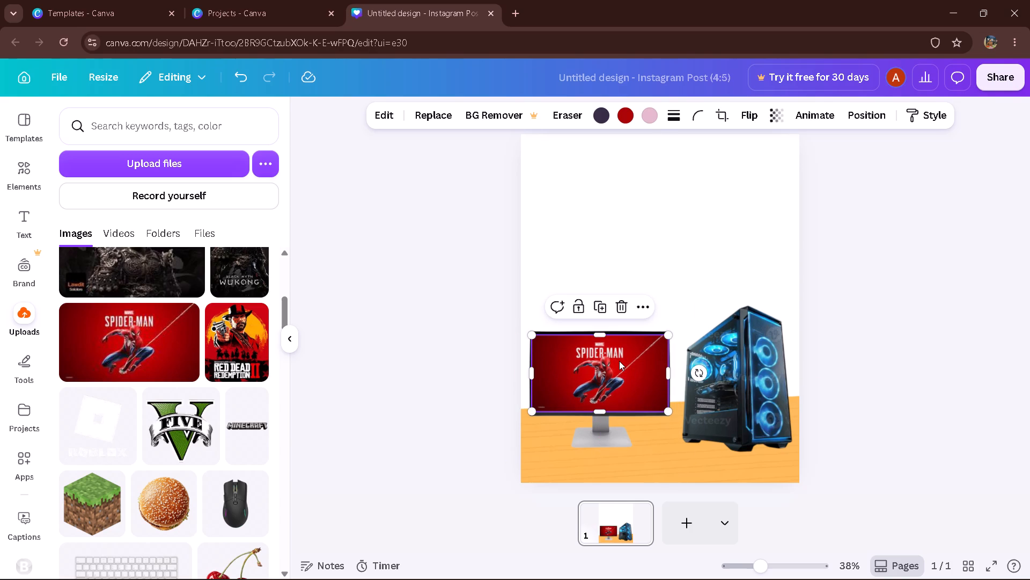
# Nudge the Spider-Man image up to the screen's top edge and extend its bottom edge to fill the monitor screen, about 310 px high.
pyautogui.hotkey('ctrl', '+')
pyautogui.hotkey('ctrl', '+')
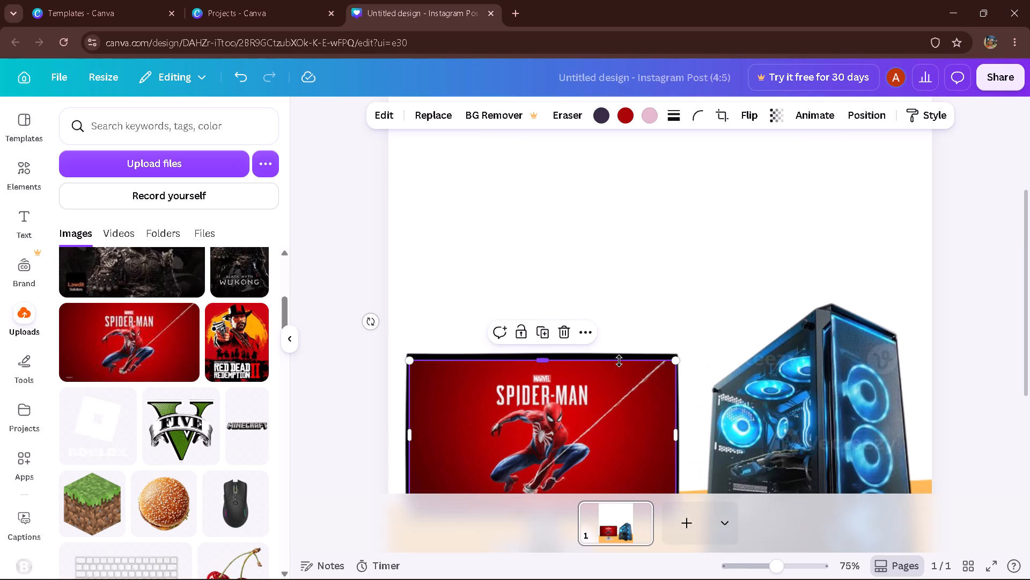
pyautogui.click(983, 279)
pyautogui.moveTo(1027, 281); pyautogui.dragTo(1029, 352)
pyautogui.click(492, 345)
pyautogui.moveTo(516, 343); pyautogui.dragTo(516, 336)
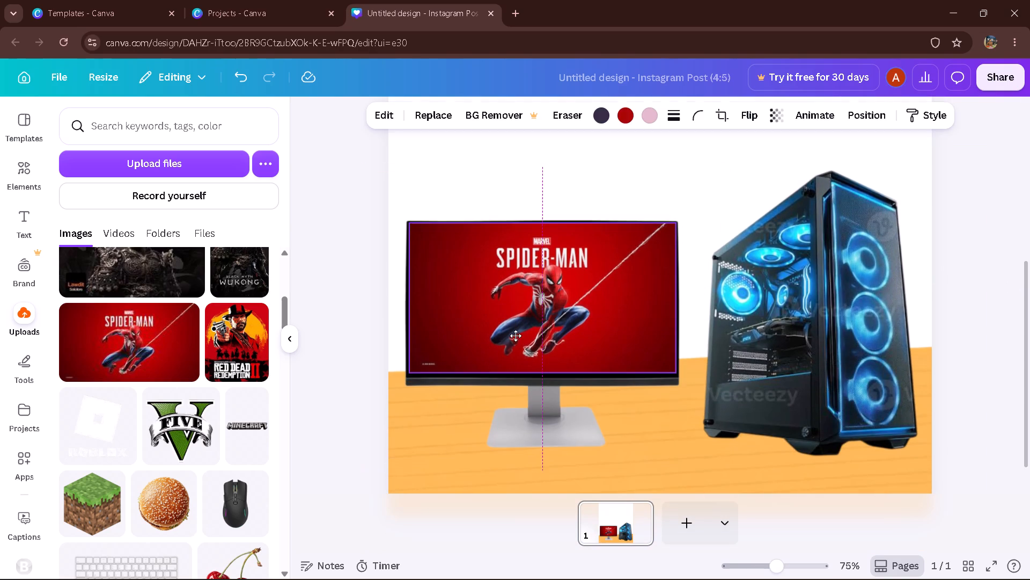
pyautogui.moveTo(516, 336); pyautogui.dragTo(516, 338)
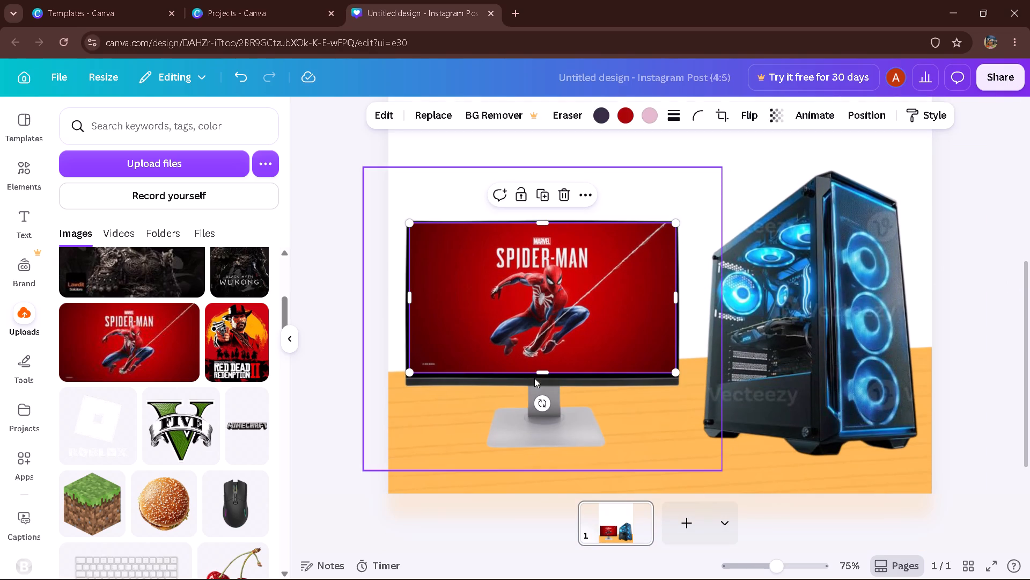
pyautogui.moveTo(547, 375); pyautogui.dragTo(553, 378)
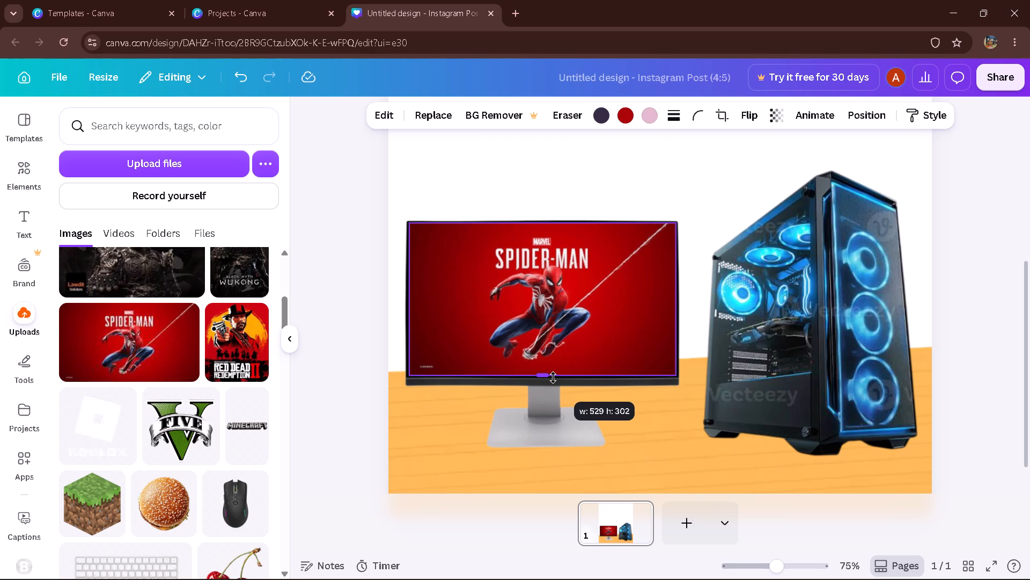
pyautogui.moveTo(553, 378); pyautogui.dragTo(551, 382)
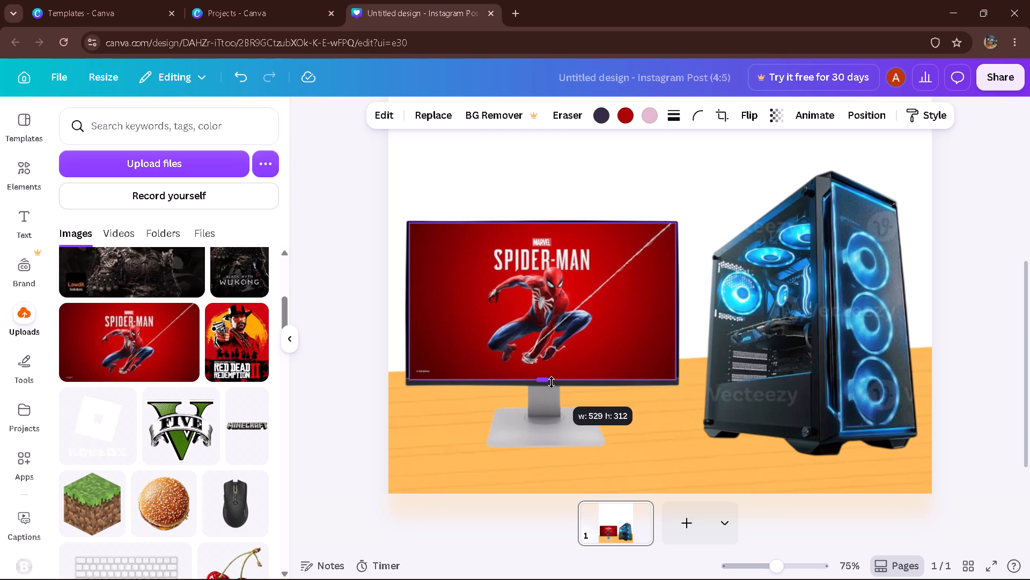
pyautogui.moveTo(551, 382); pyautogui.dragTo(551, 380)
pyautogui.doubleClick(1016, 249)
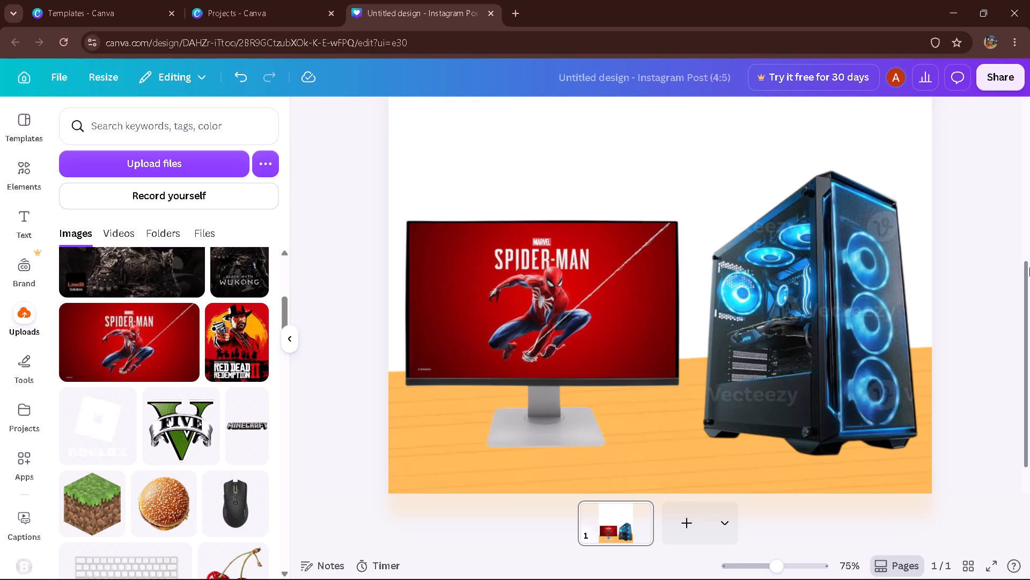
pyautogui.hotkey('ctrl', '-')
pyautogui.hotkey('ctrl', '-')
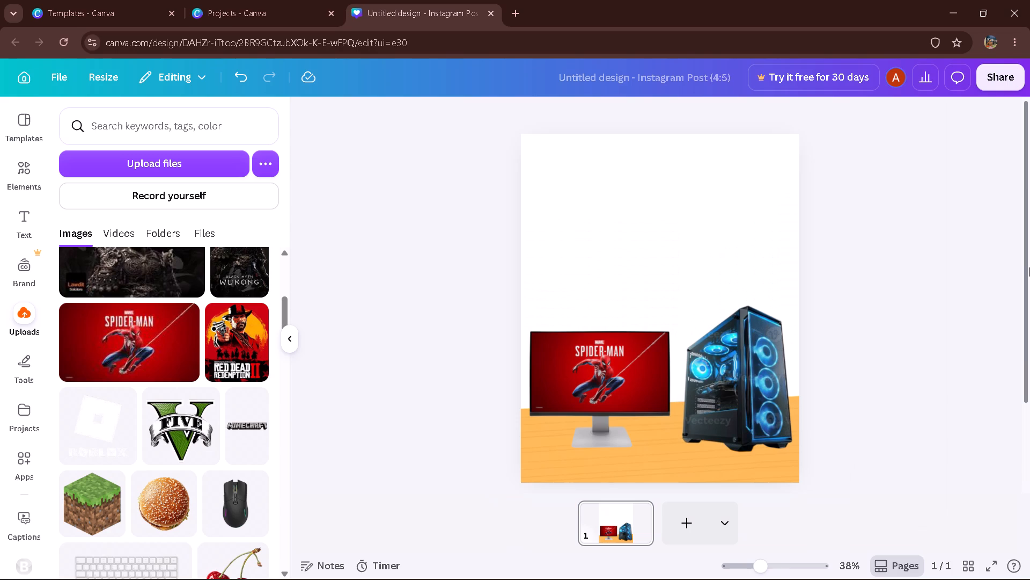
pyautogui.doubleClick(917, 331)
# Add the black computer mouse from the uploads, shrink it to desk scale, and place it on the tabletop in front of the PC tower.
pyautogui.click(228, 506)
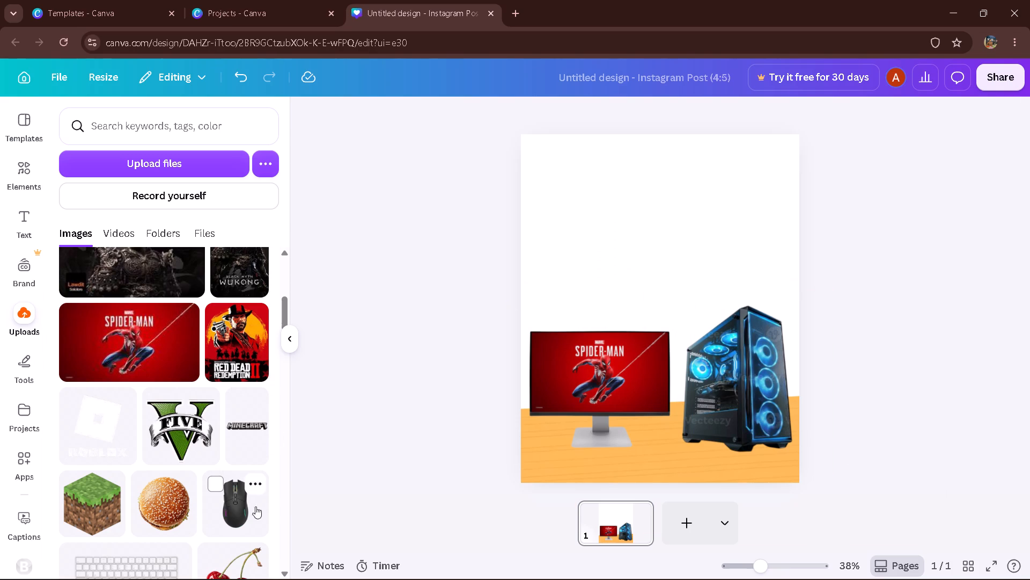
pyautogui.moveTo(732, 234); pyautogui.dragTo(683, 255)
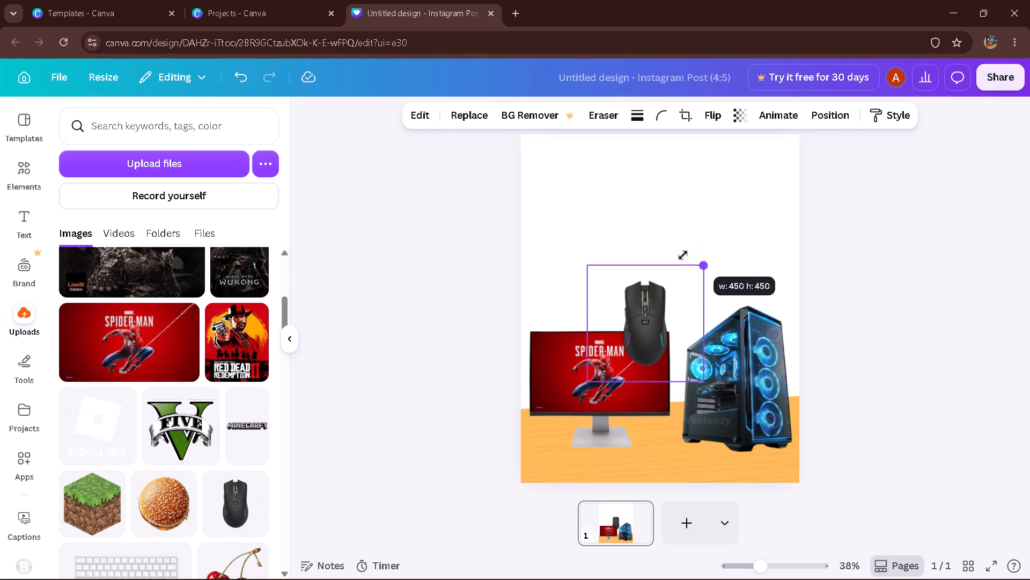
pyautogui.moveTo(683, 255); pyautogui.dragTo(648, 265)
pyautogui.moveTo(631, 350); pyautogui.dragTo(664, 469)
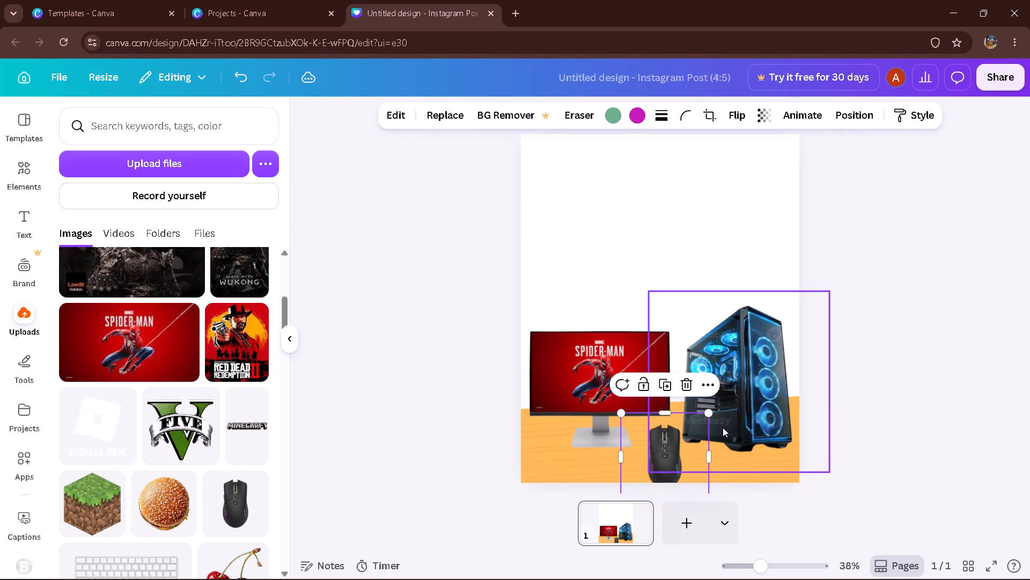
pyautogui.moveTo(709, 413); pyautogui.dragTo(636, 427)
pyautogui.moveTo(645, 479); pyautogui.dragTo(654, 474)
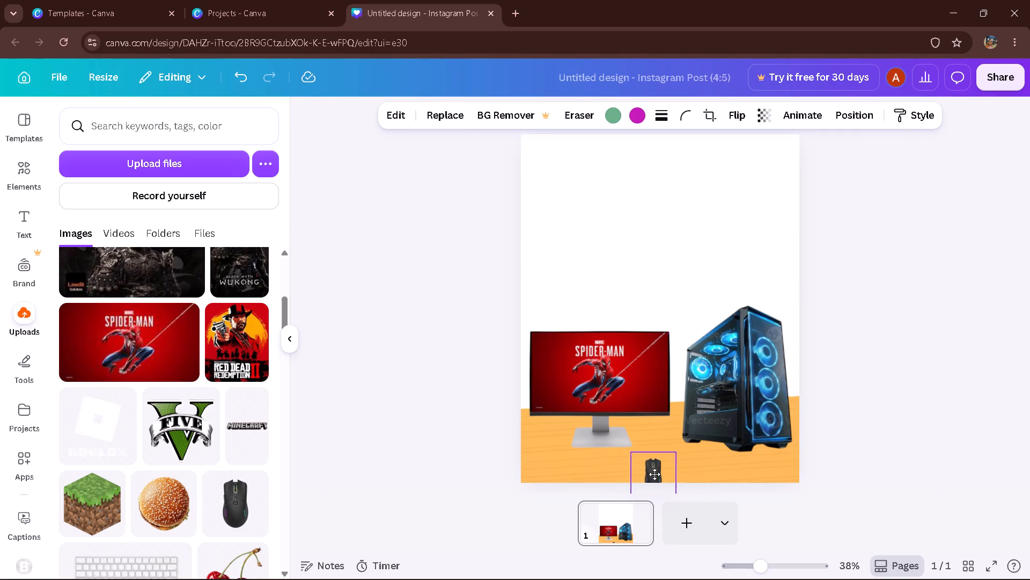
pyautogui.moveTo(654, 474); pyautogui.dragTo(673, 462)
pyautogui.moveTo(695, 441); pyautogui.dragTo(688, 441)
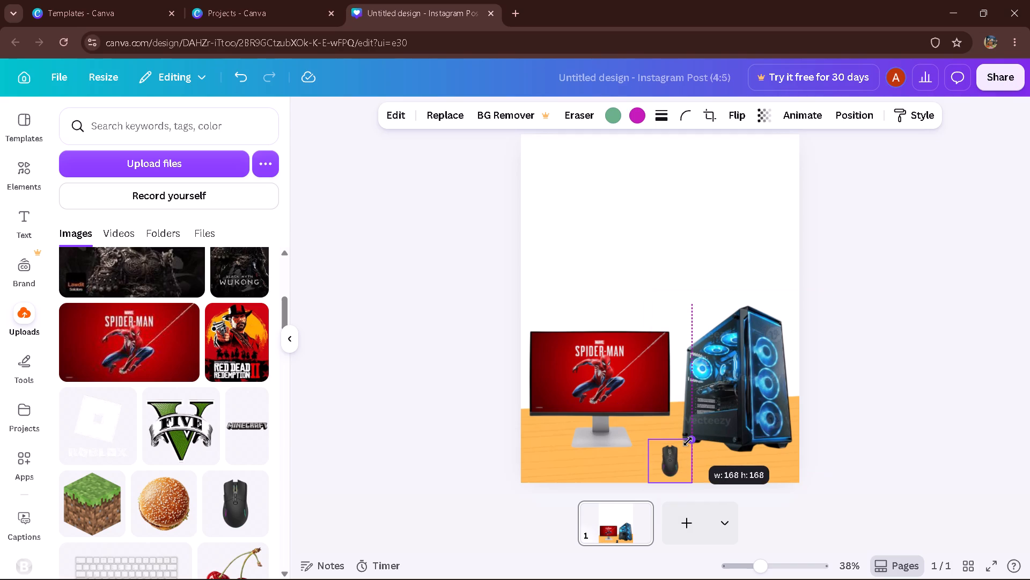
pyautogui.moveTo(688, 441); pyautogui.dragTo(686, 441)
pyautogui.moveTo(671, 460); pyautogui.dragTo(674, 458)
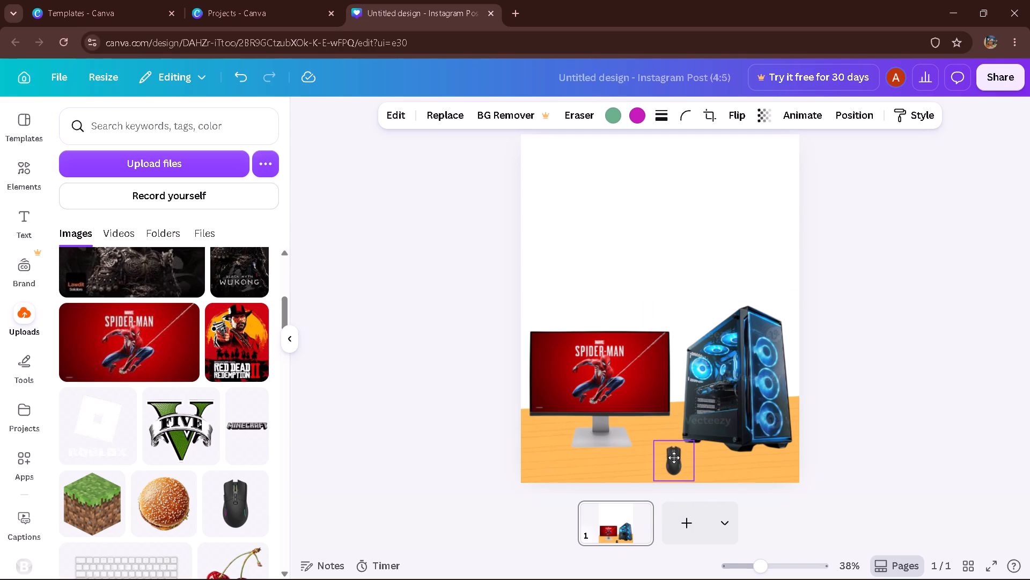
pyautogui.moveTo(674, 458); pyautogui.dragTo(682, 458)
# Move the monitor slightly higher on the tabletop and realign the Spider-Man image with its screen.
pyautogui.click(615, 392)
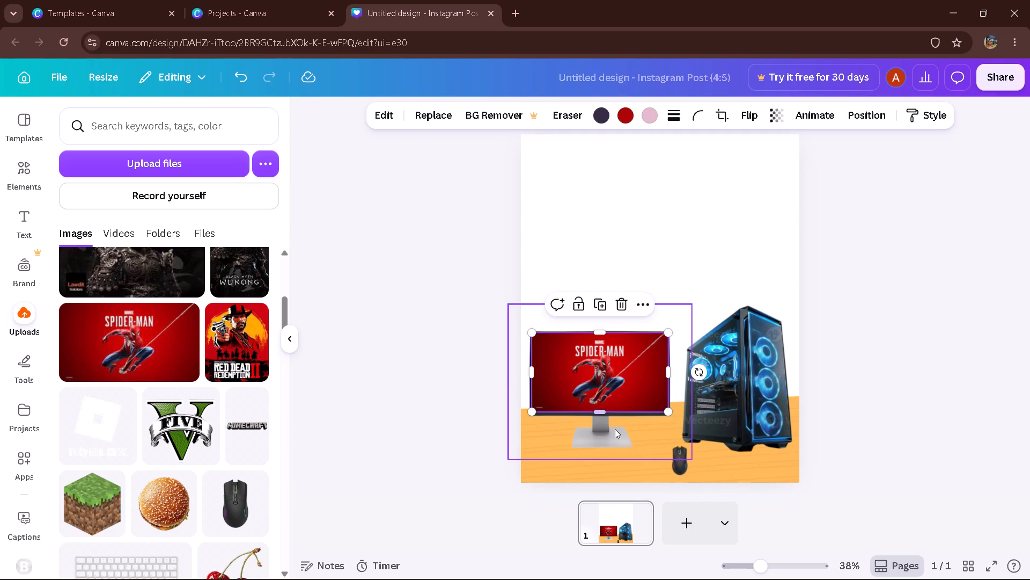
pyautogui.click(613, 439)
pyautogui.moveTo(613, 439); pyautogui.dragTo(613, 432)
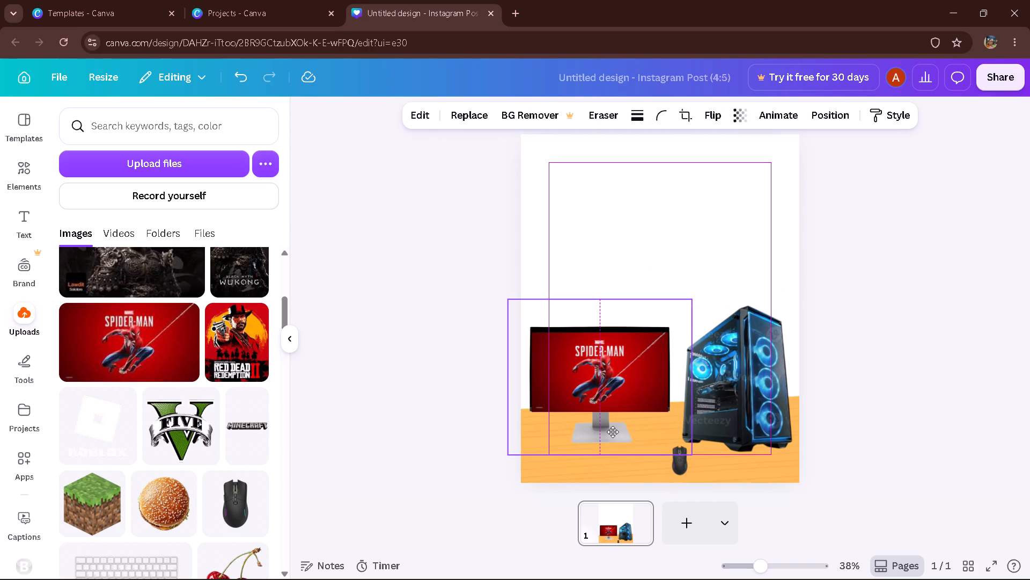
pyautogui.moveTo(613, 432); pyautogui.dragTo(613, 429)
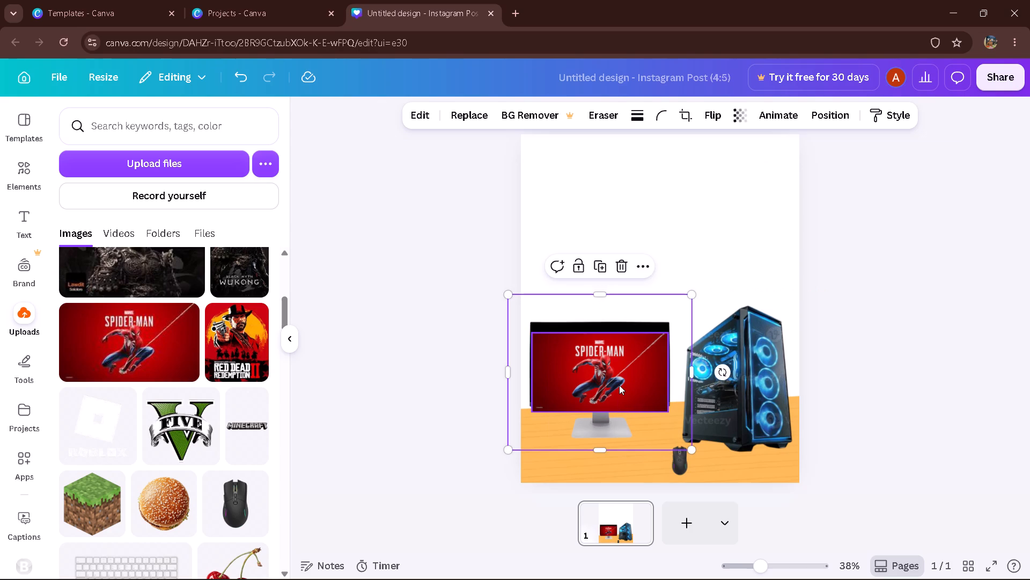
pyautogui.click(619, 385)
pyautogui.moveTo(622, 385); pyautogui.dragTo(622, 375)
pyautogui.doubleClick(889, 347)
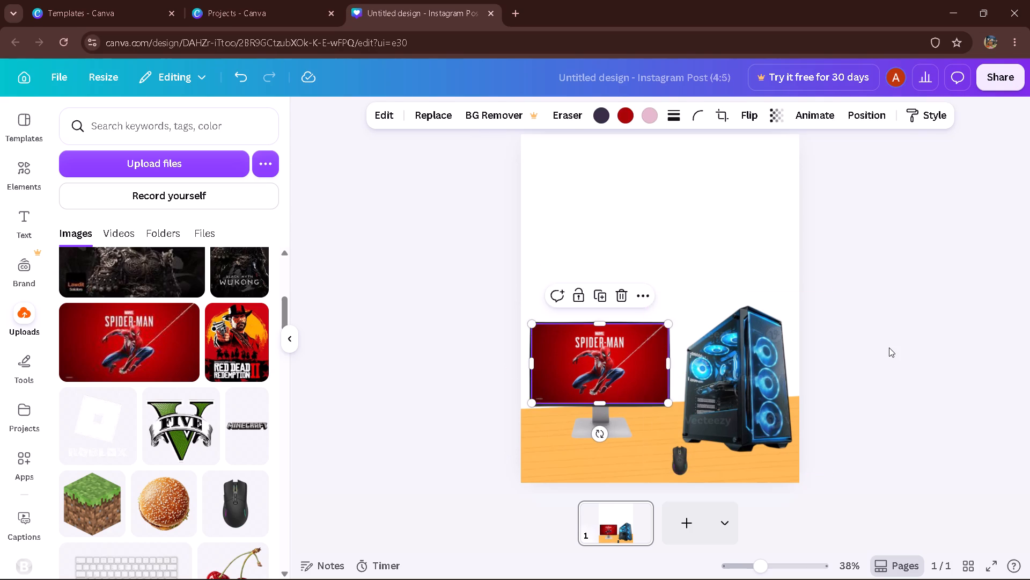
# Add the angled black keyboard from the uploads, shrink it, and place it in front of the monitor stand, left of the mouse.
pyautogui.moveTo(284, 302); pyautogui.dragTo(284, 328)
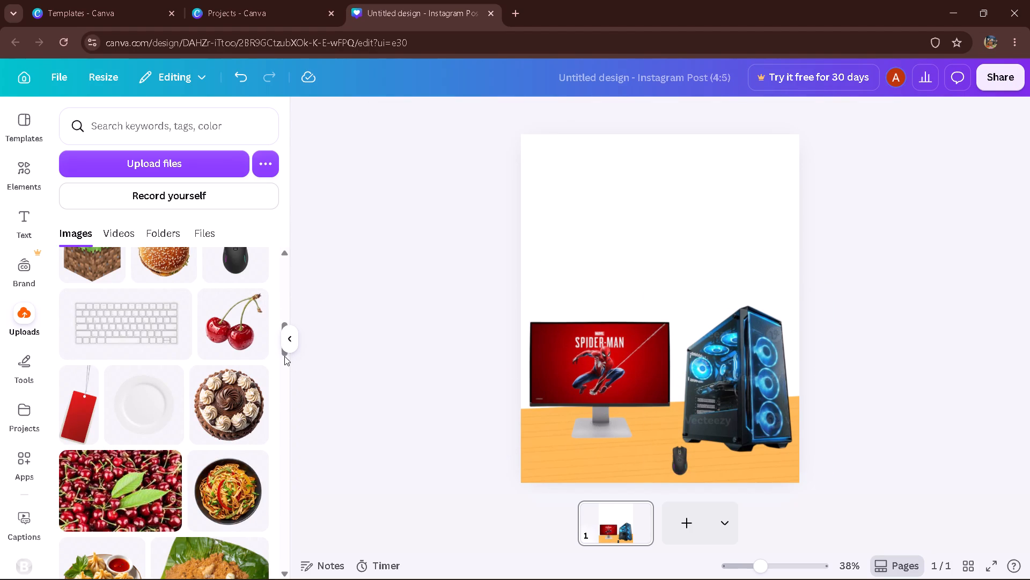
pyautogui.moveTo(284, 356); pyautogui.dragTo(284, 382)
pyautogui.moveTo(286, 373); pyautogui.dragTo(282, 408)
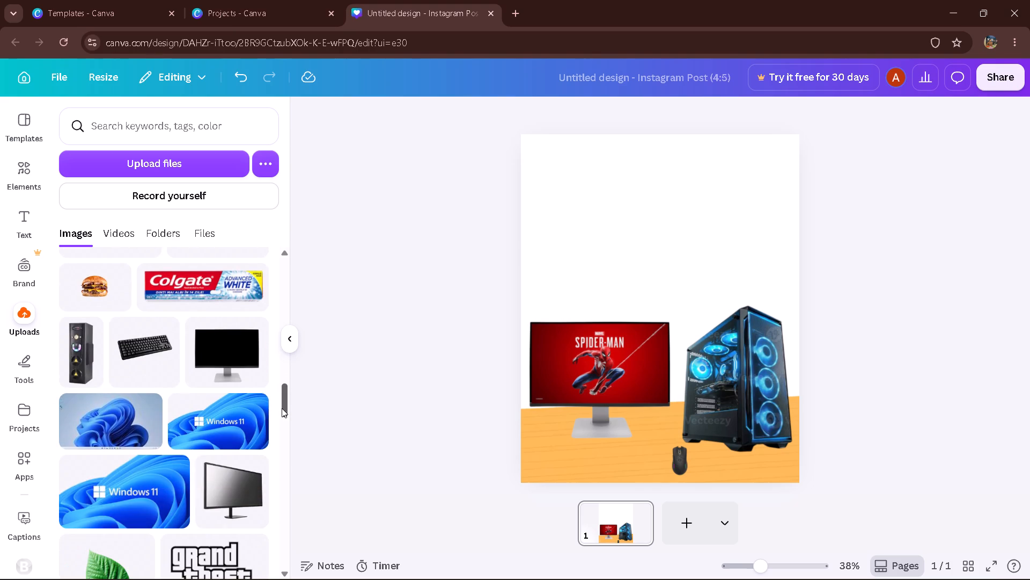
pyautogui.moveTo(282, 408); pyautogui.dragTo(274, 404)
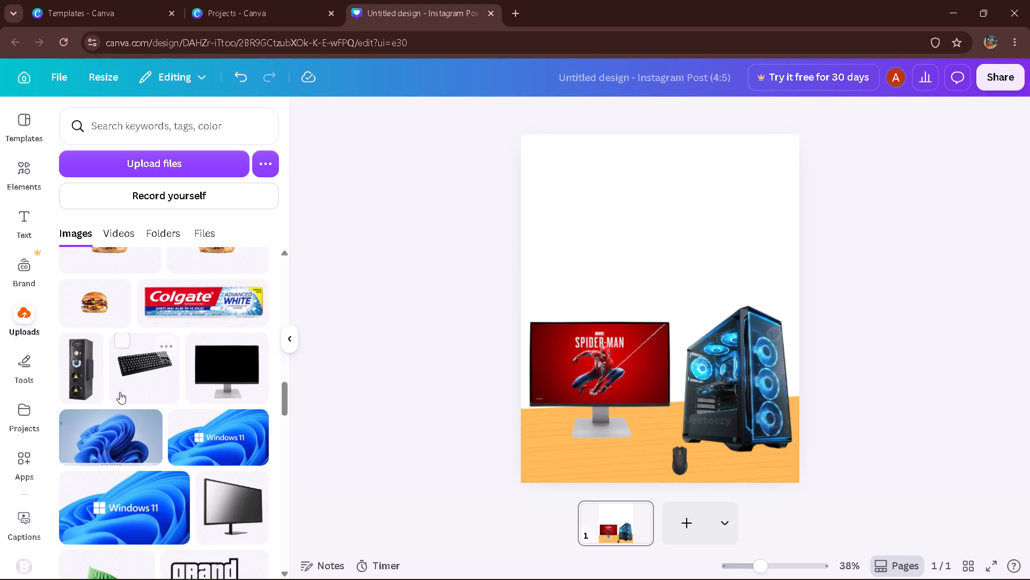
pyautogui.click(154, 375)
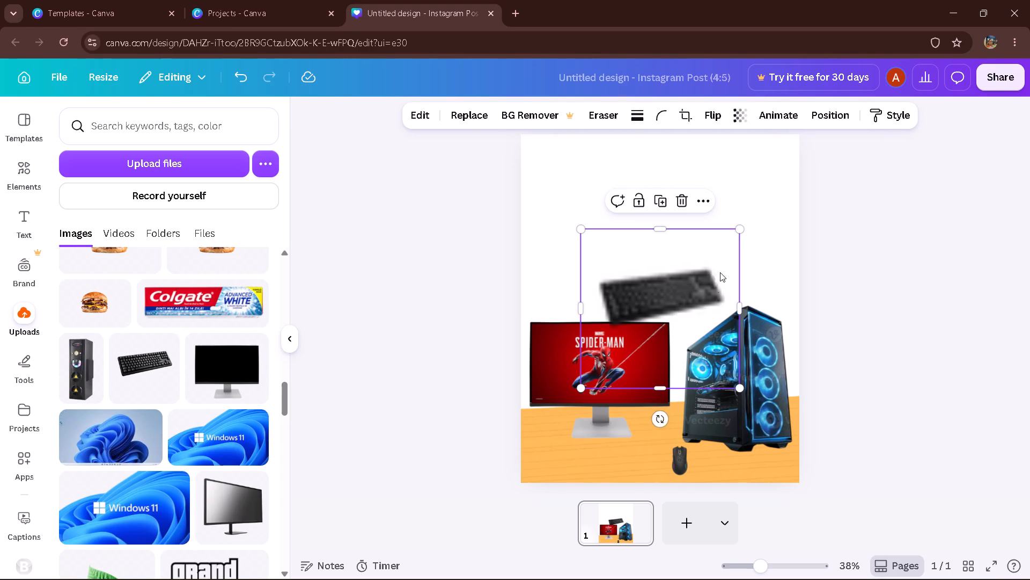
pyautogui.moveTo(739, 228); pyautogui.dragTo(671, 281)
pyautogui.moveTo(634, 340); pyautogui.dragTo(627, 422)
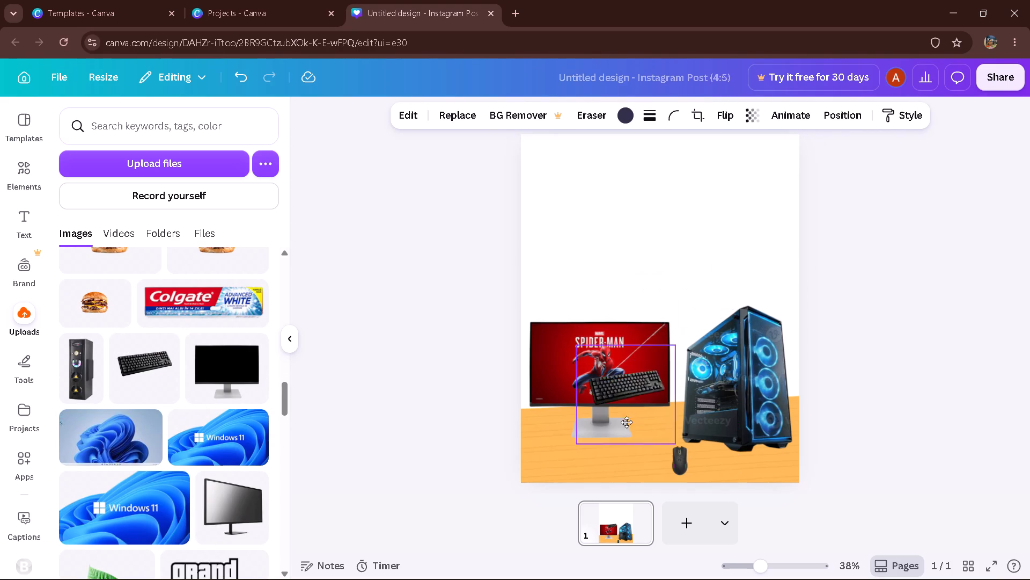
pyautogui.moveTo(627, 422); pyautogui.dragTo(608, 472)
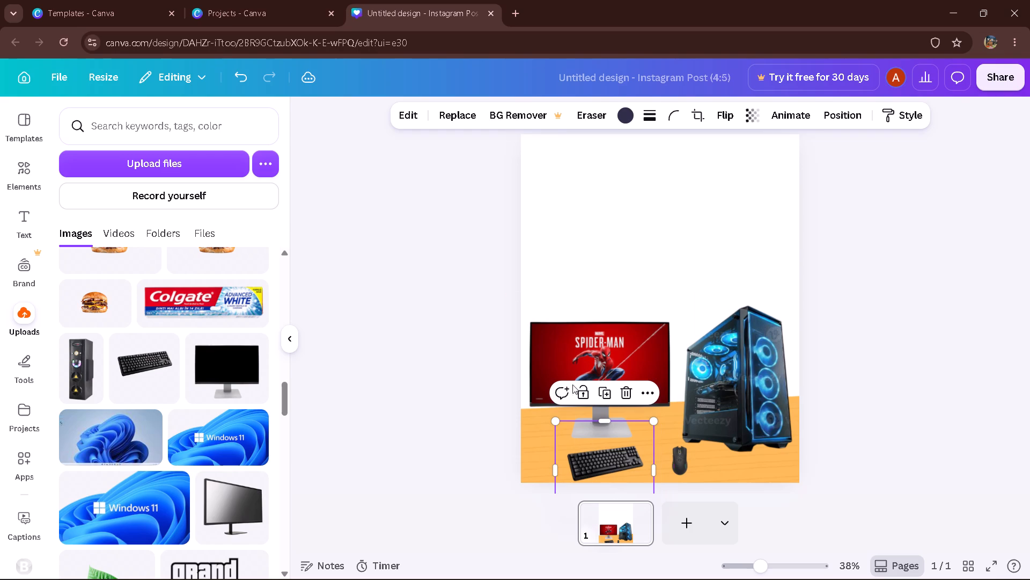
pyautogui.moveTo(629, 462); pyautogui.dragTo(629, 423)
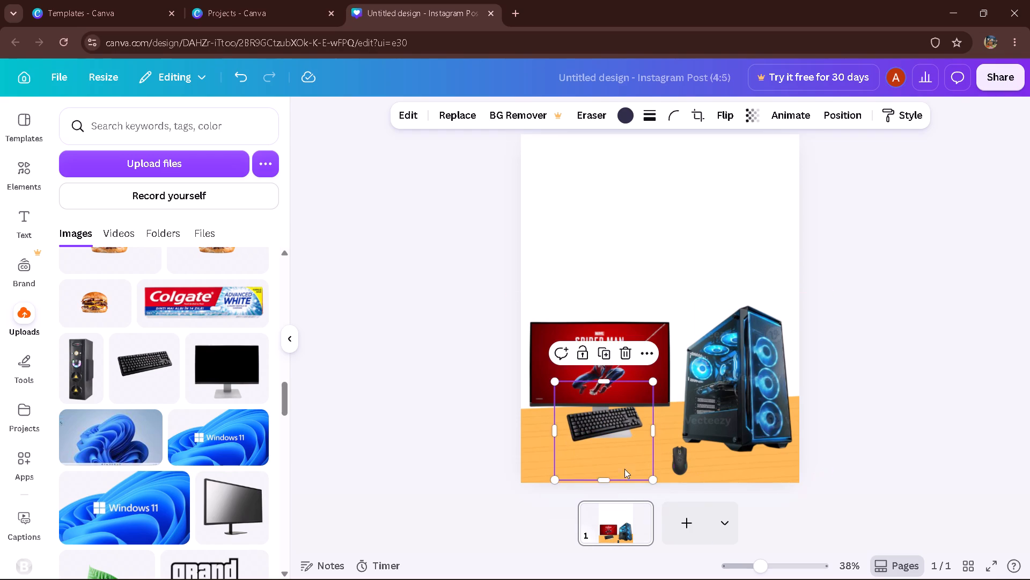
pyautogui.moveTo(615, 446); pyautogui.dragTo(613, 474)
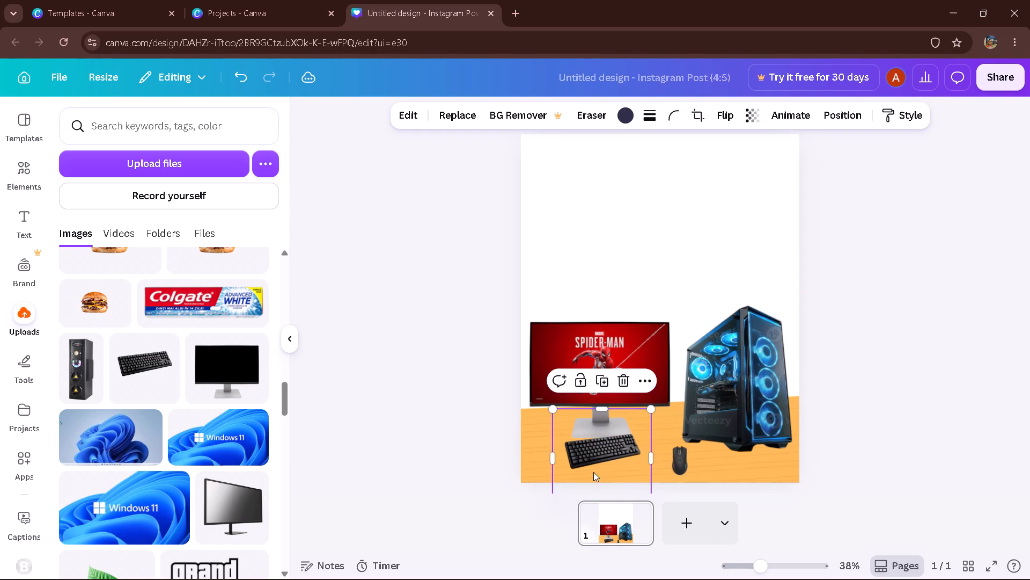
# Rotate the keyboard slightly clockwise to sit nearly level, enlarge it, and place it in front of the monitor stand beside the mouse.
pyautogui.moveTo(593, 472); pyautogui.dragTo(631, 296)
pyautogui.doubleClick(896, 272)
pyautogui.click(664, 263)
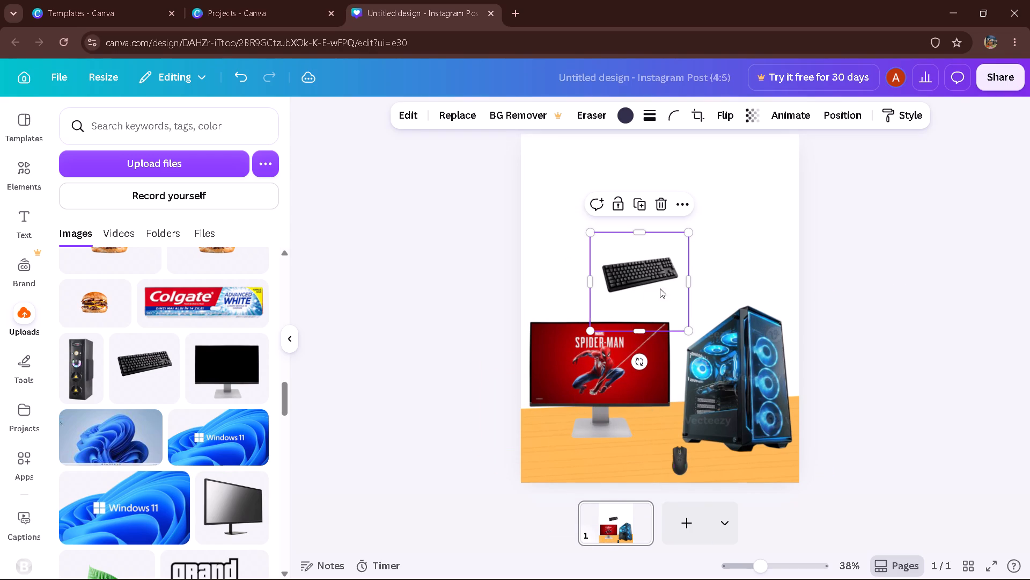
pyautogui.moveTo(643, 366); pyautogui.dragTo(627, 373)
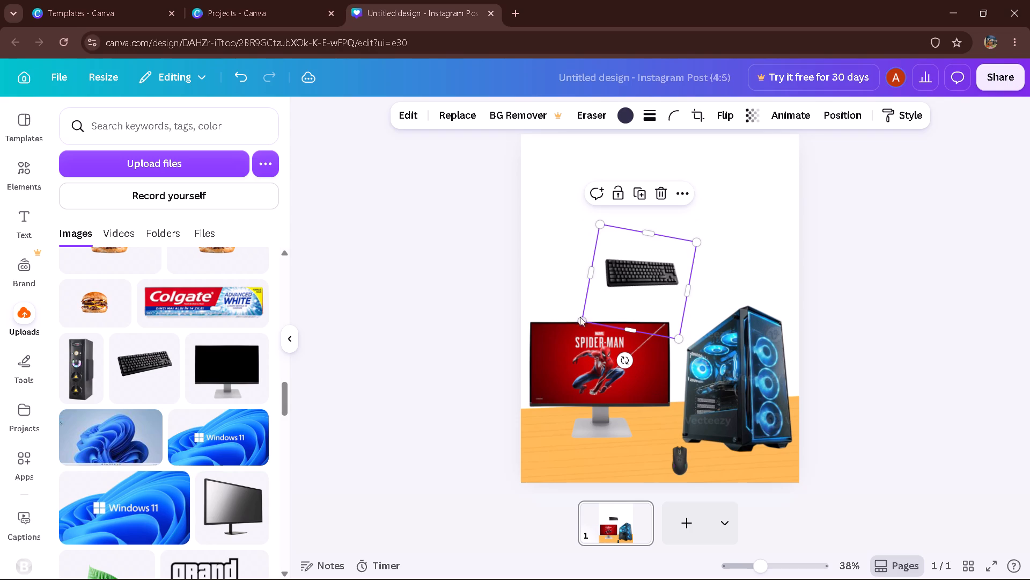
pyautogui.moveTo(580, 321); pyautogui.dragTo(547, 335)
pyautogui.moveTo(607, 303); pyautogui.dragTo(599, 424)
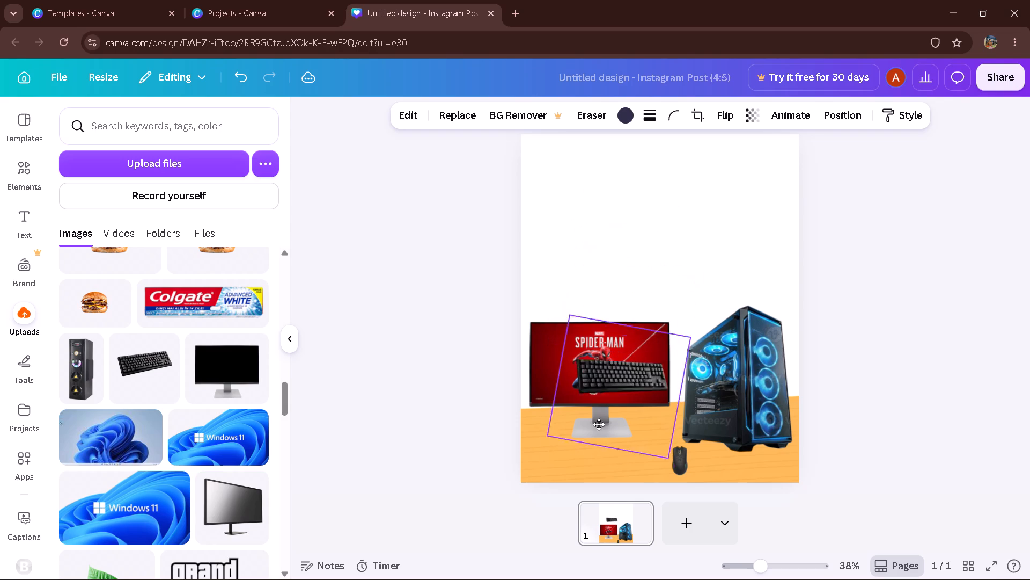
pyautogui.moveTo(599, 424); pyautogui.dragTo(598, 481)
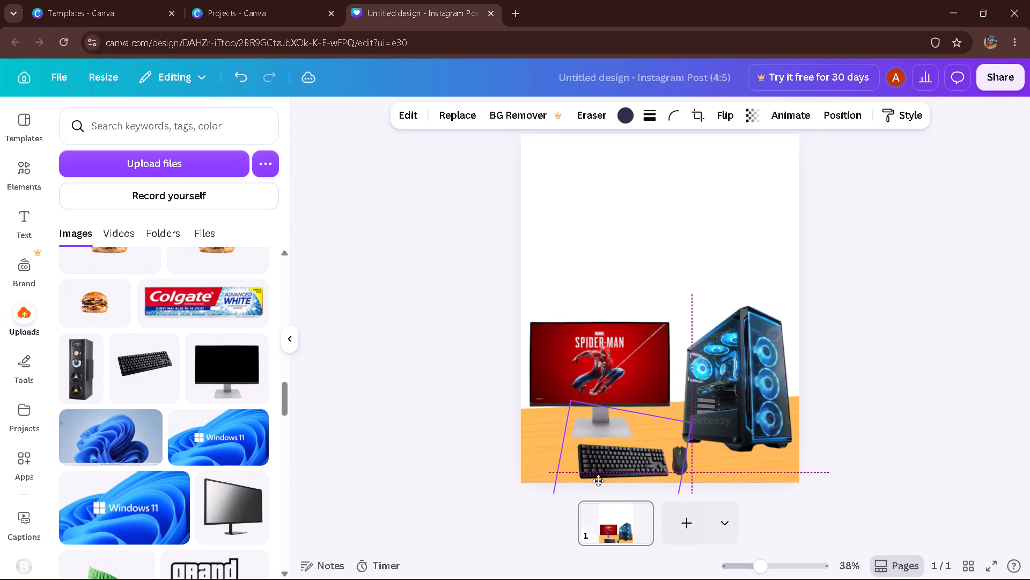
pyautogui.moveTo(598, 481); pyautogui.dragTo(596, 483)
pyautogui.doubleClick(889, 336)
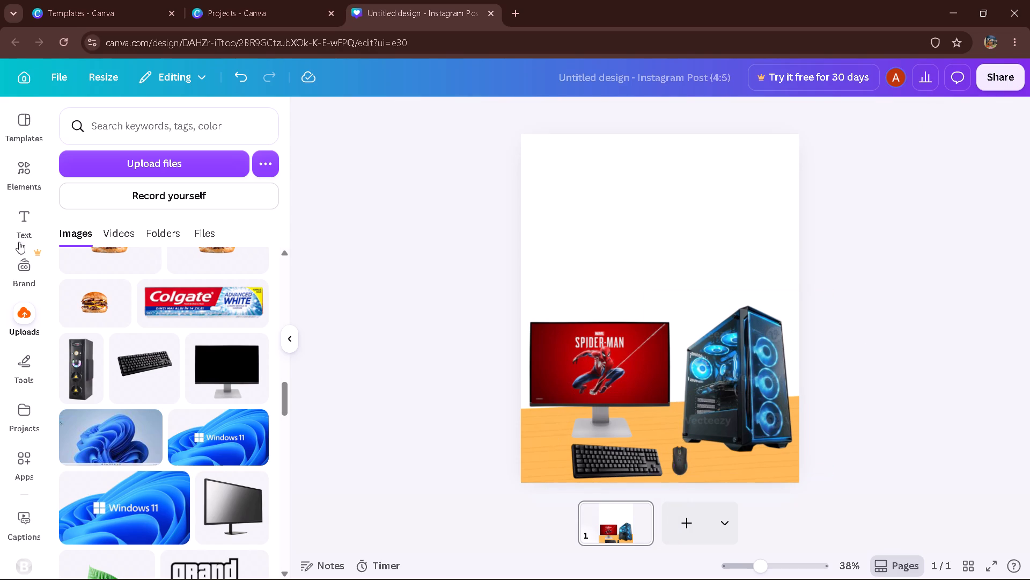
# Search the element graphics for "black shadw", add the thin grey oval shadow, shrink it, and place it at the PC tower's base.
pyautogui.click(30, 173)
pyautogui.click(258, 129)
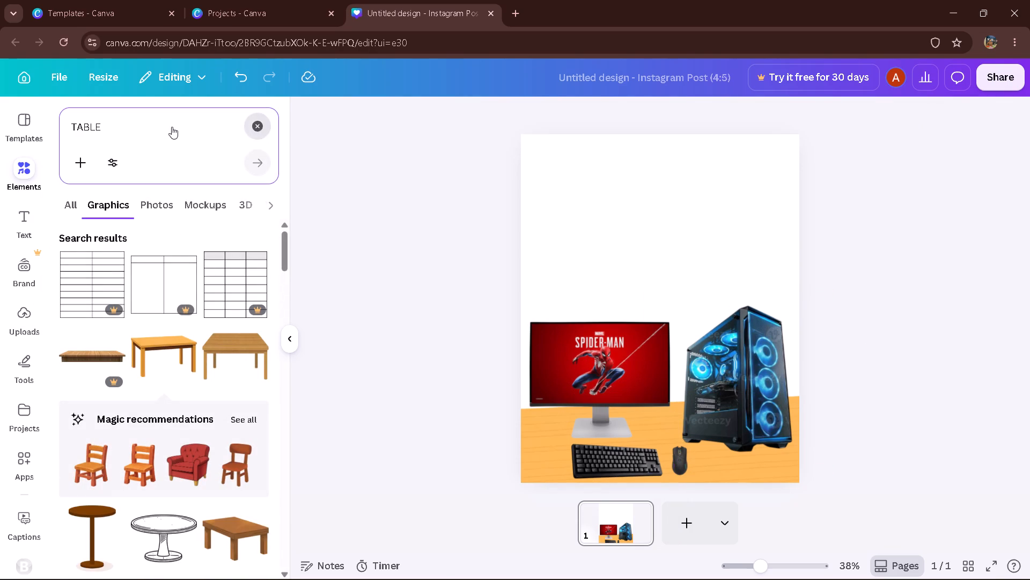
pyautogui.click(172, 127)
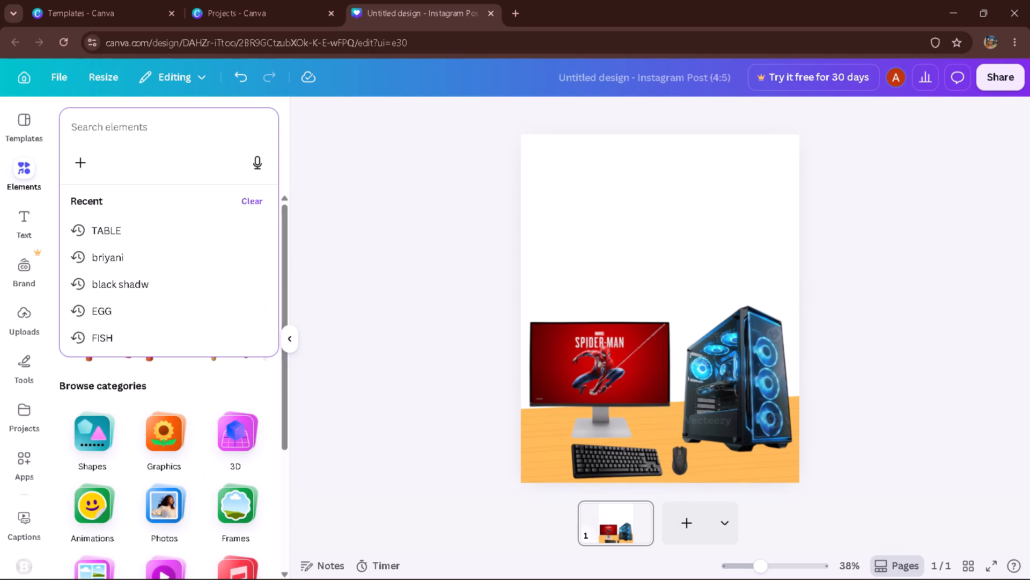
pyautogui.press('Down')
pyautogui.press('Down')
pyautogui.press('Down')
pyautogui.press('Return')
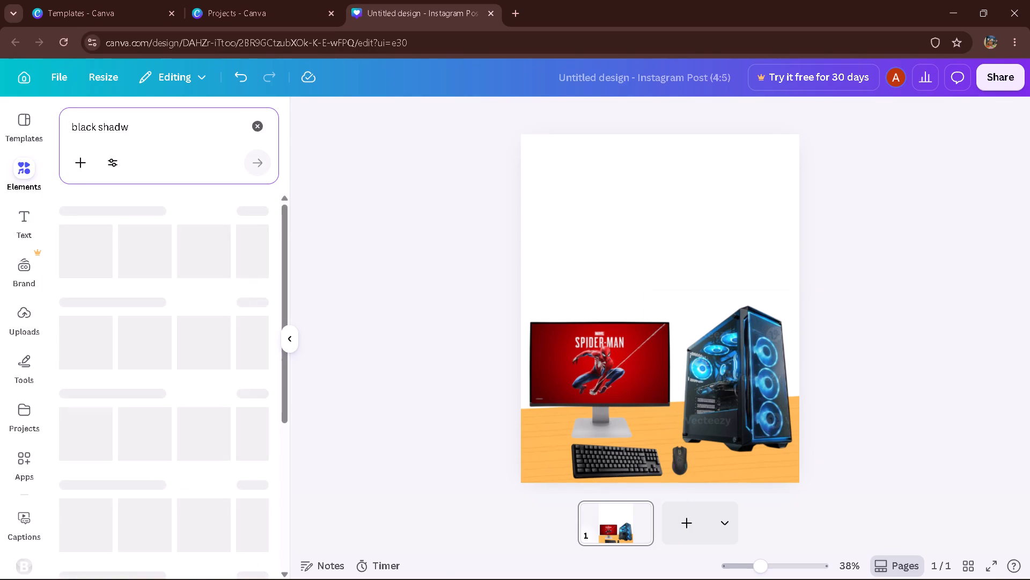
pyautogui.scroll(1, 10, 222)
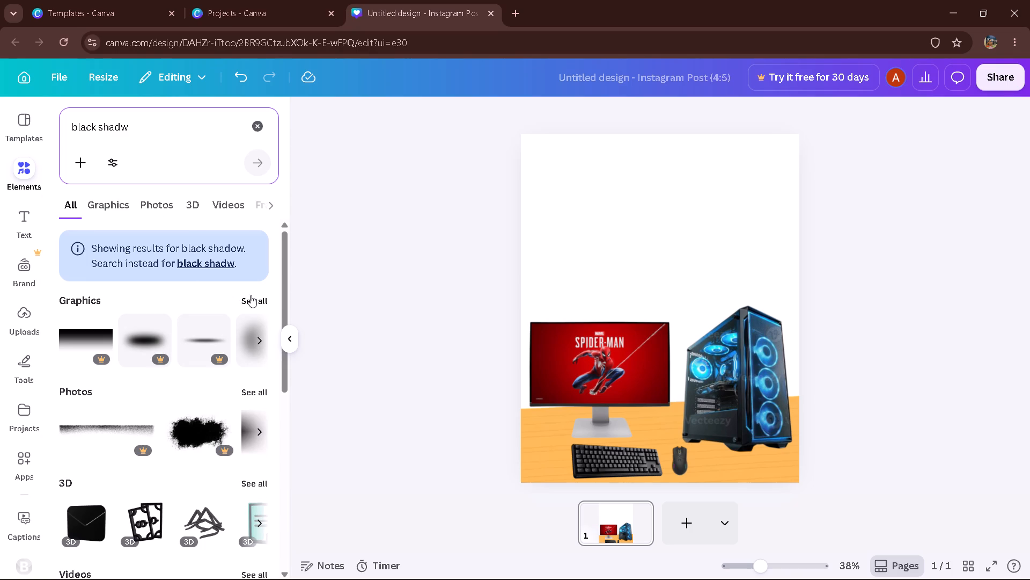
pyautogui.click(251, 295)
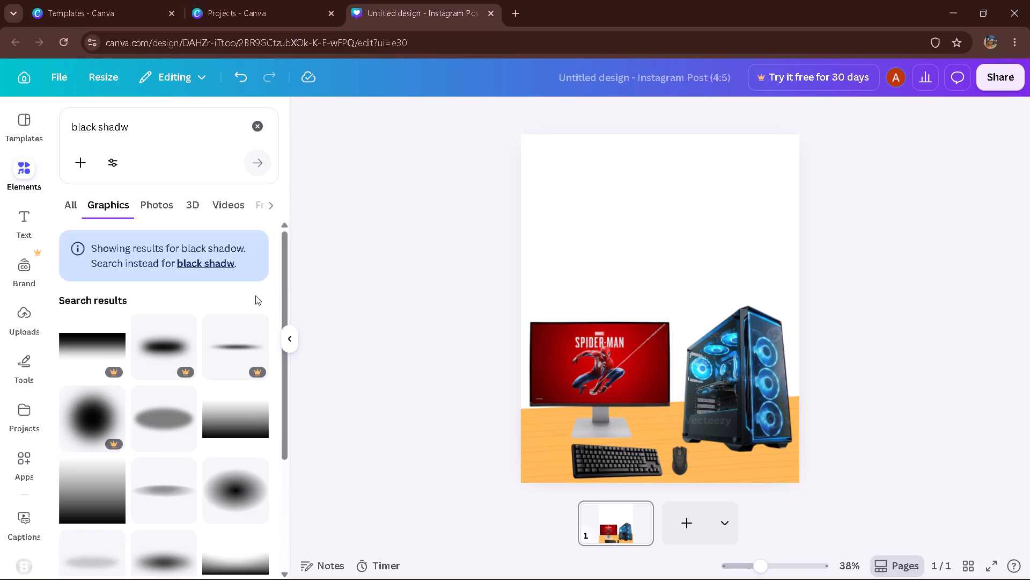
pyautogui.click(164, 490)
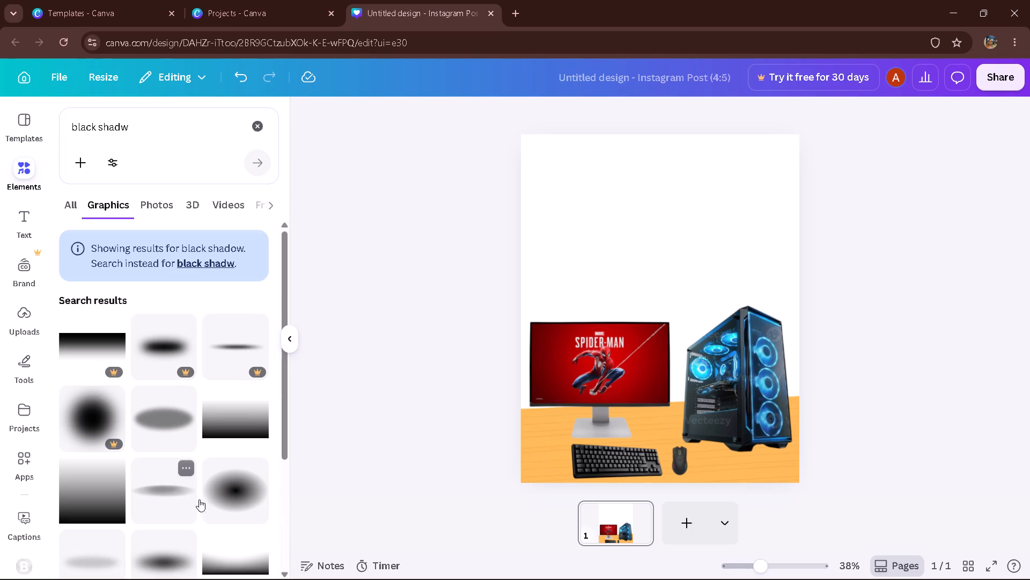
pyautogui.moveTo(776, 286); pyautogui.dragTo(718, 295)
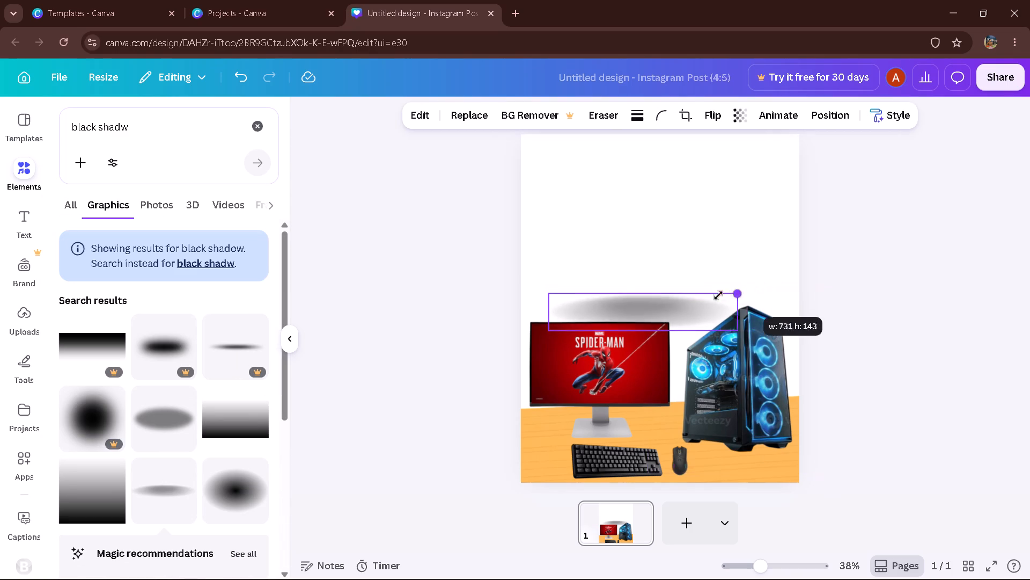
pyautogui.moveTo(718, 295); pyautogui.dragTo(664, 309)
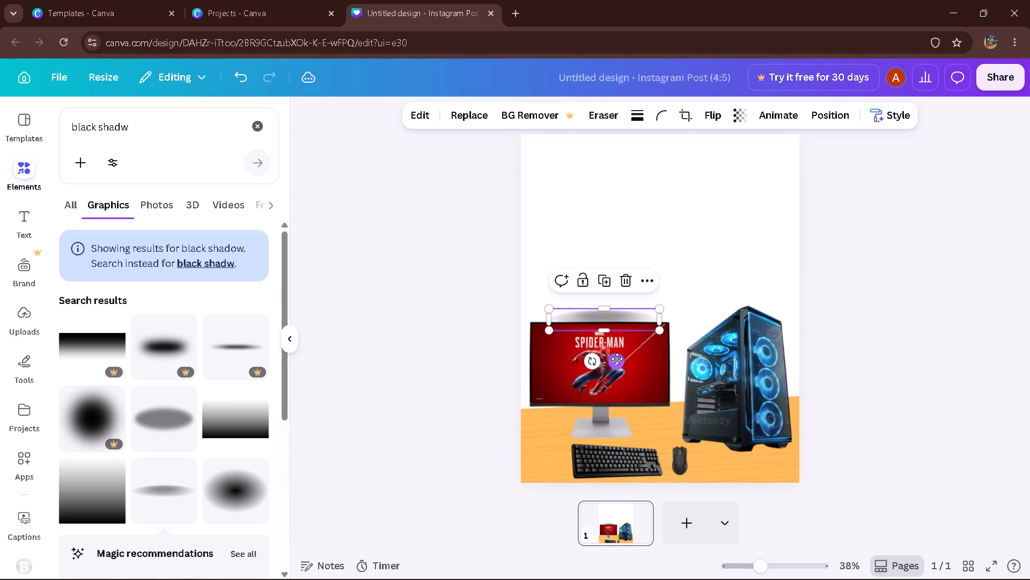
pyautogui.moveTo(617, 359); pyautogui.dragTo(742, 481)
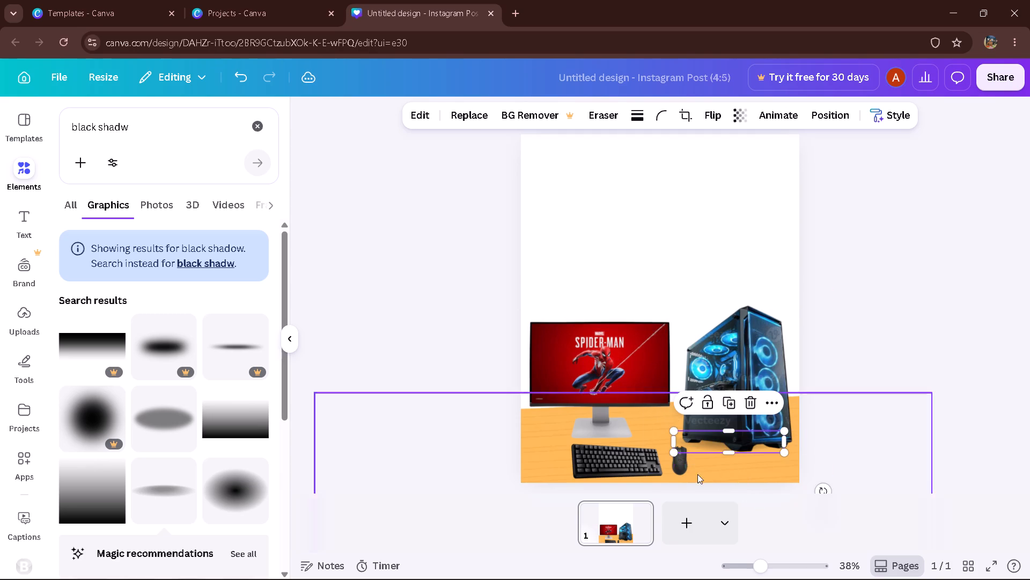
# Enlarge the shadow slightly, tilt it a few degrees clockwise, and fit it along the underside of the PC tower.
pyautogui.moveTo(674, 453); pyautogui.dragTo(643, 465)
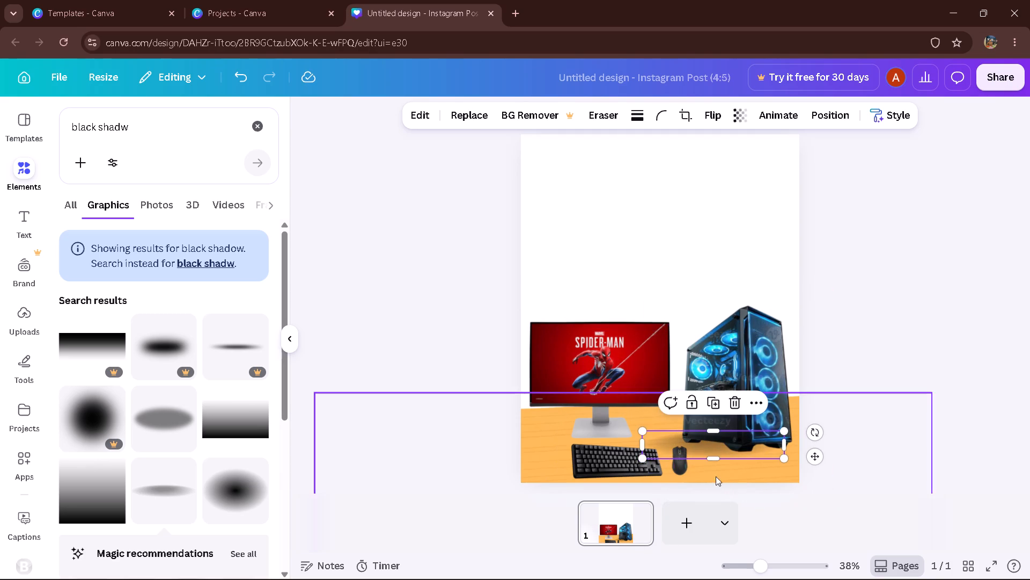
pyautogui.moveTo(725, 446); pyautogui.dragTo(753, 439)
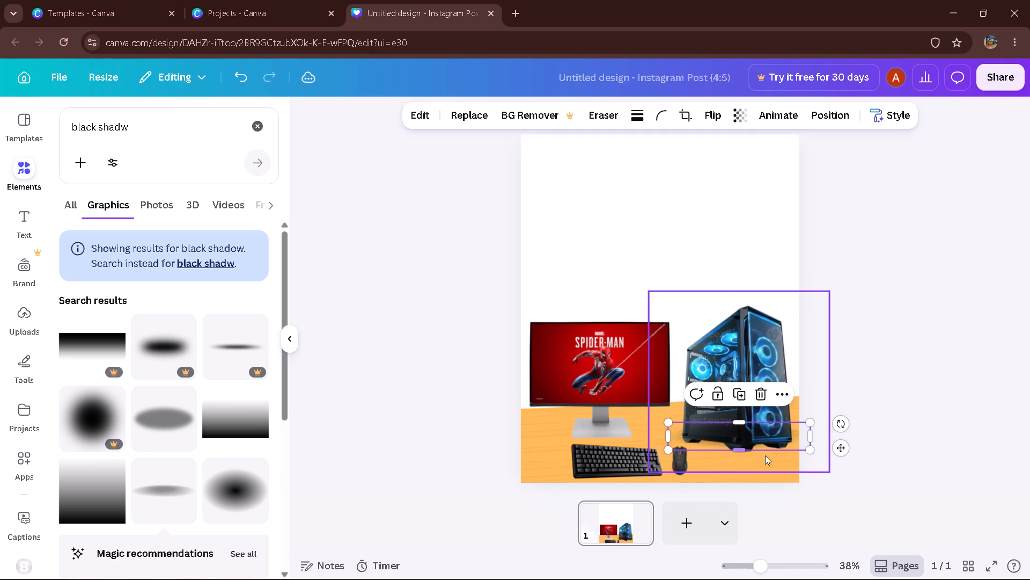
pyautogui.moveTo(749, 448); pyautogui.dragTo(748, 453)
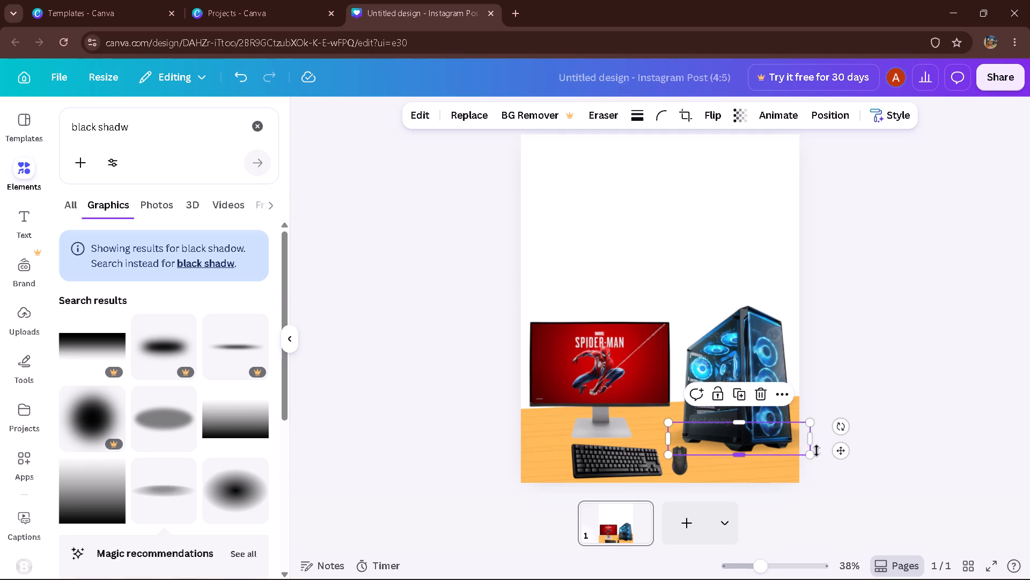
pyautogui.moveTo(842, 430); pyautogui.dragTo(849, 439)
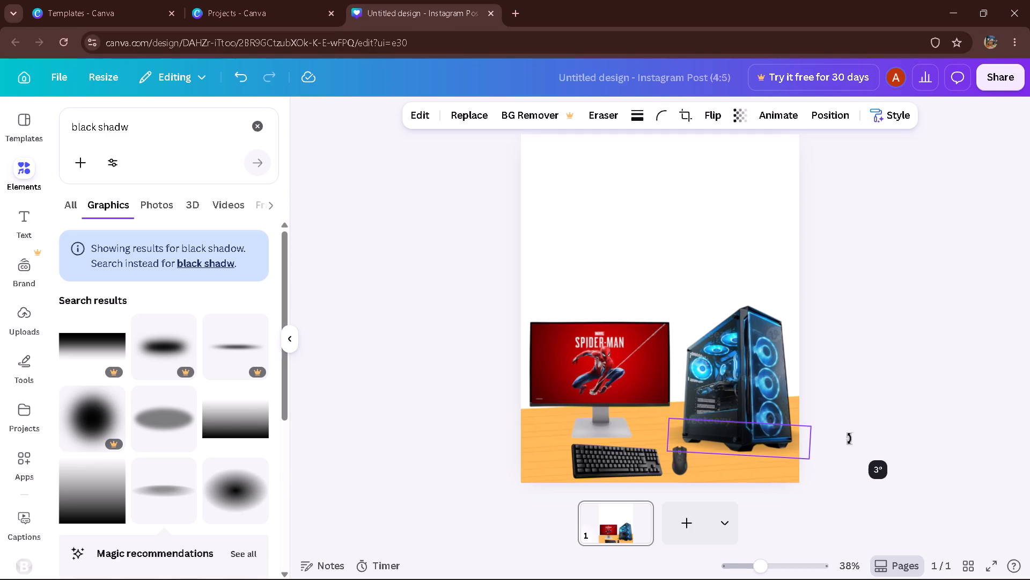
pyautogui.moveTo(849, 439); pyautogui.dragTo(850, 439)
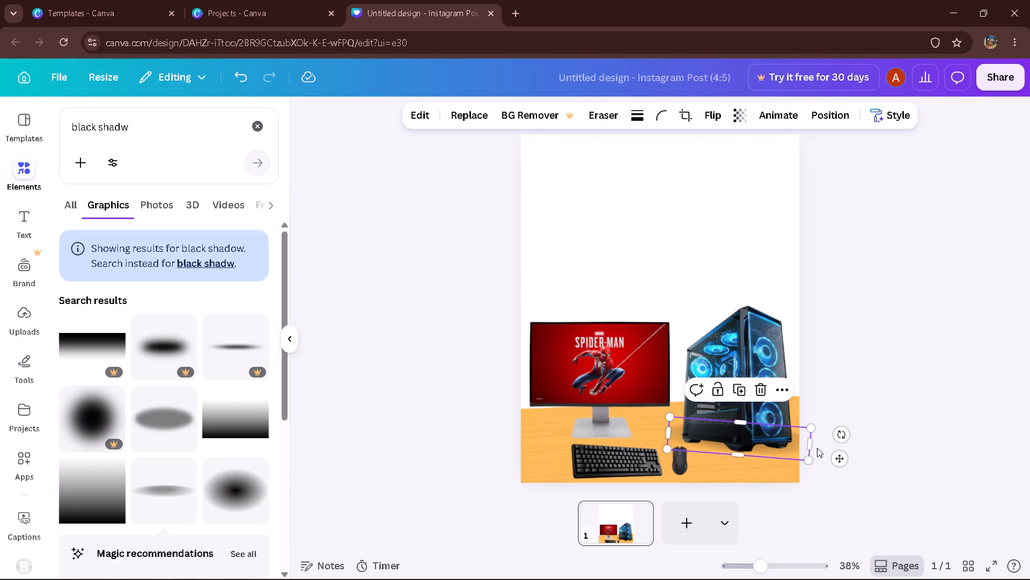
pyautogui.moveTo(812, 441); pyautogui.dragTo(803, 441)
pyautogui.click(732, 434)
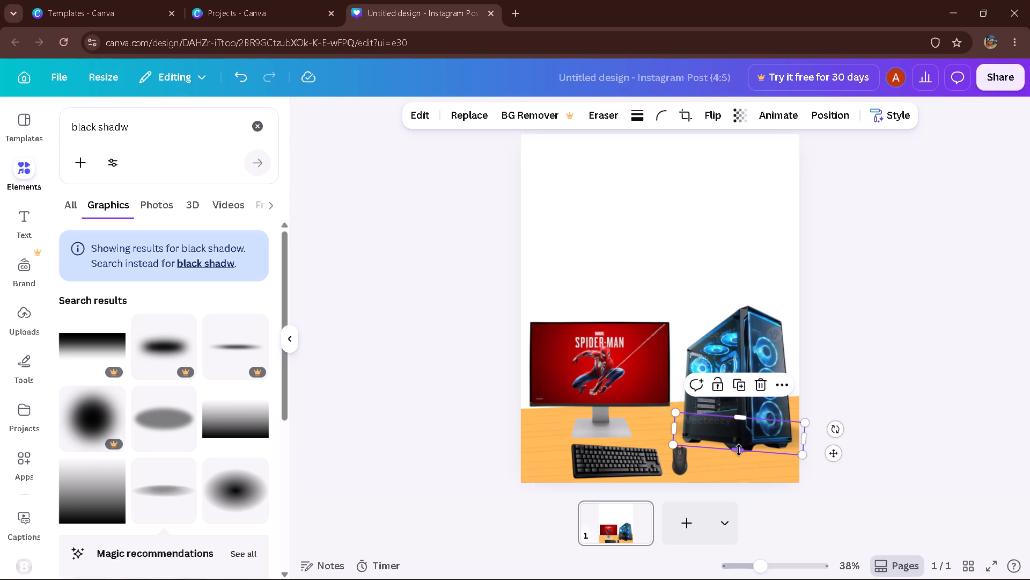
pyautogui.moveTo(739, 450); pyautogui.dragTo(739, 455)
pyautogui.click(755, 441)
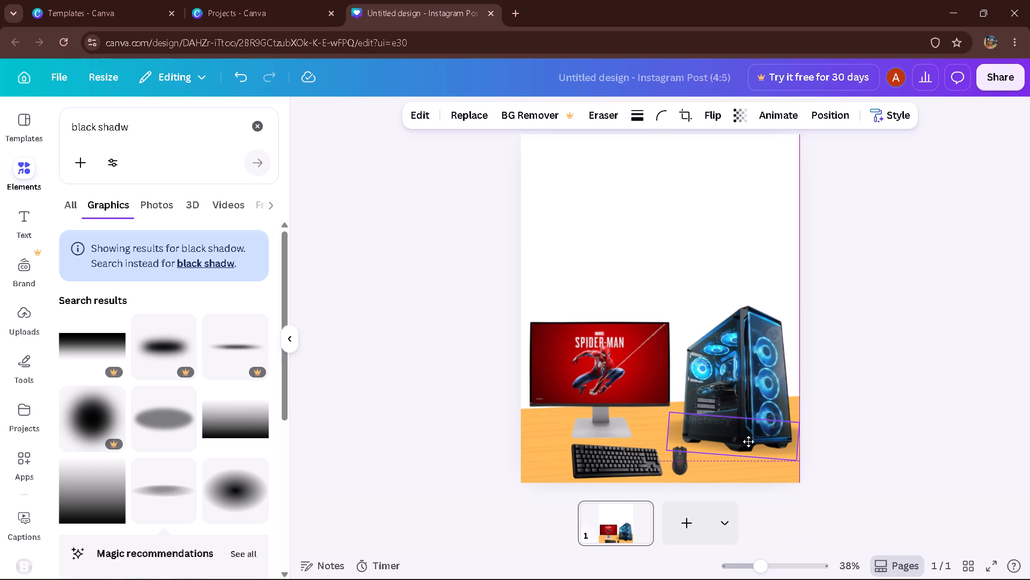
# Move the grey shadow's layer behind the PC tower, directly below it and above the plain monitor in the layer order.
pyautogui.click(833, 115)
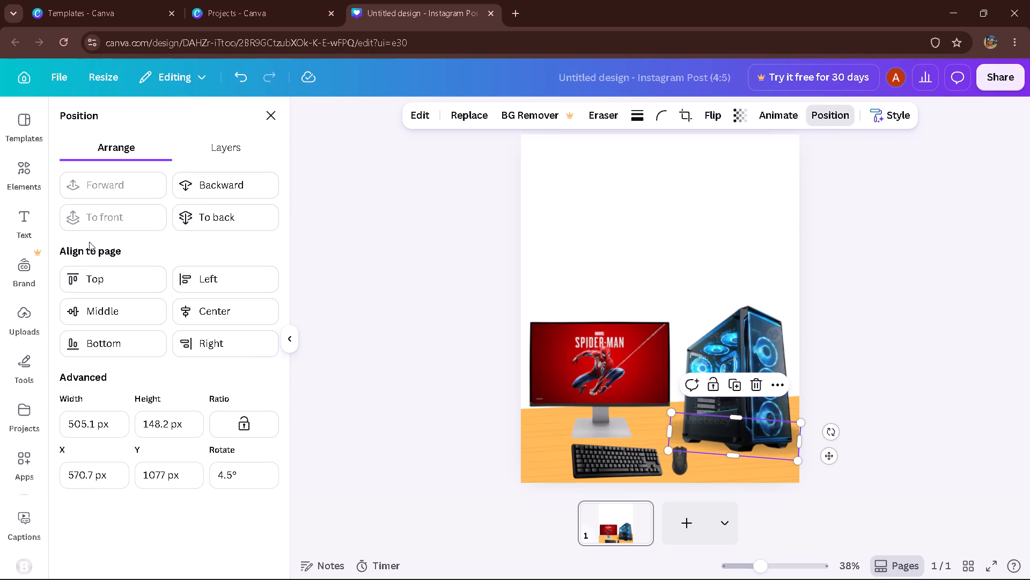
pyautogui.click(209, 150)
pyautogui.moveTo(154, 225); pyautogui.dragTo(155, 434)
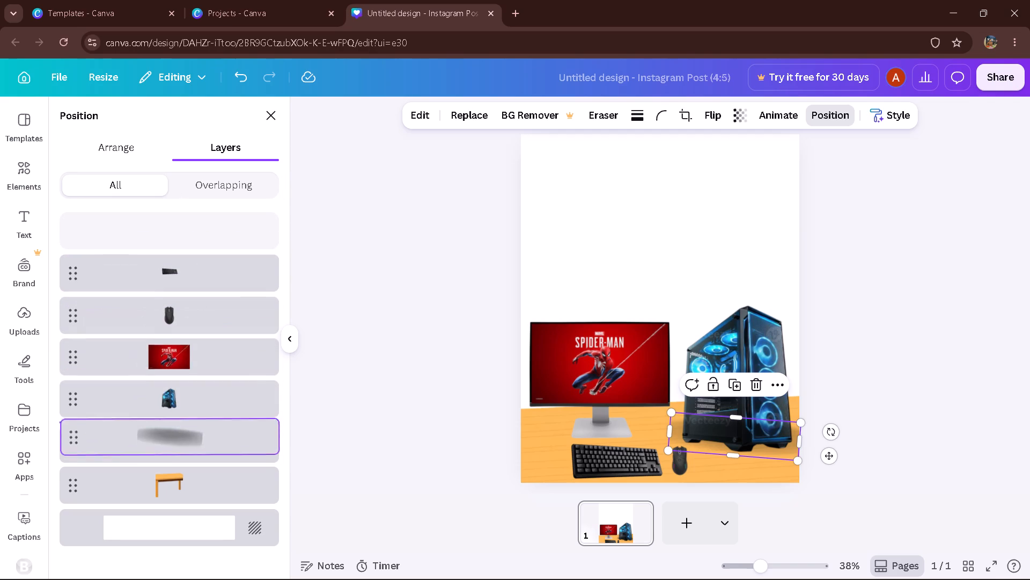
pyautogui.moveTo(155, 434); pyautogui.dragTo(143, 432)
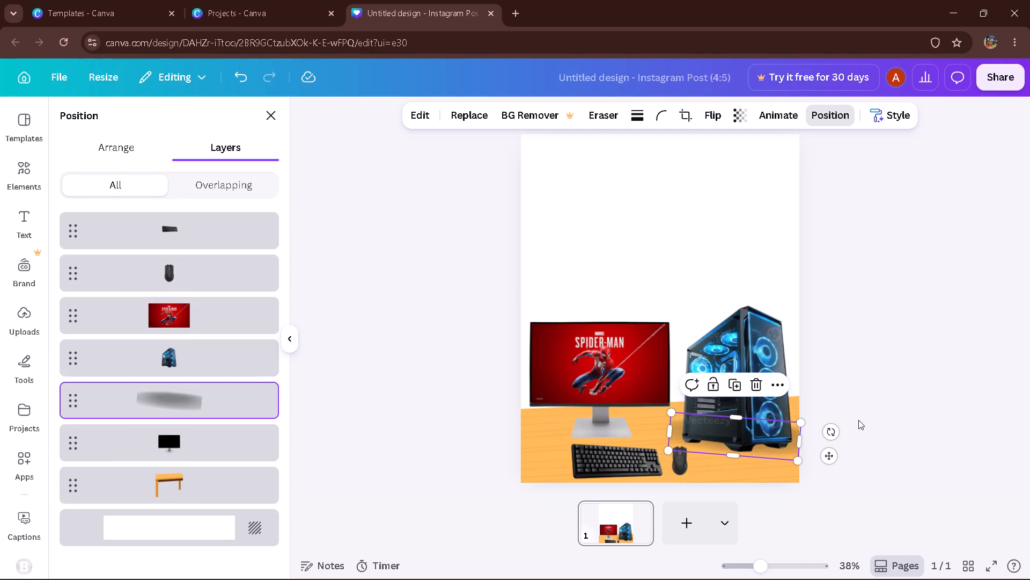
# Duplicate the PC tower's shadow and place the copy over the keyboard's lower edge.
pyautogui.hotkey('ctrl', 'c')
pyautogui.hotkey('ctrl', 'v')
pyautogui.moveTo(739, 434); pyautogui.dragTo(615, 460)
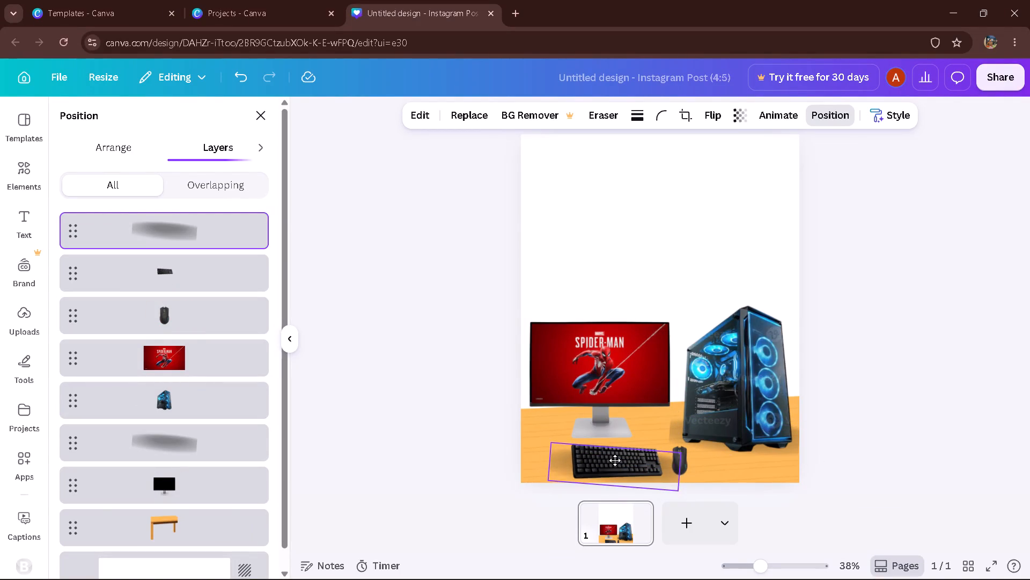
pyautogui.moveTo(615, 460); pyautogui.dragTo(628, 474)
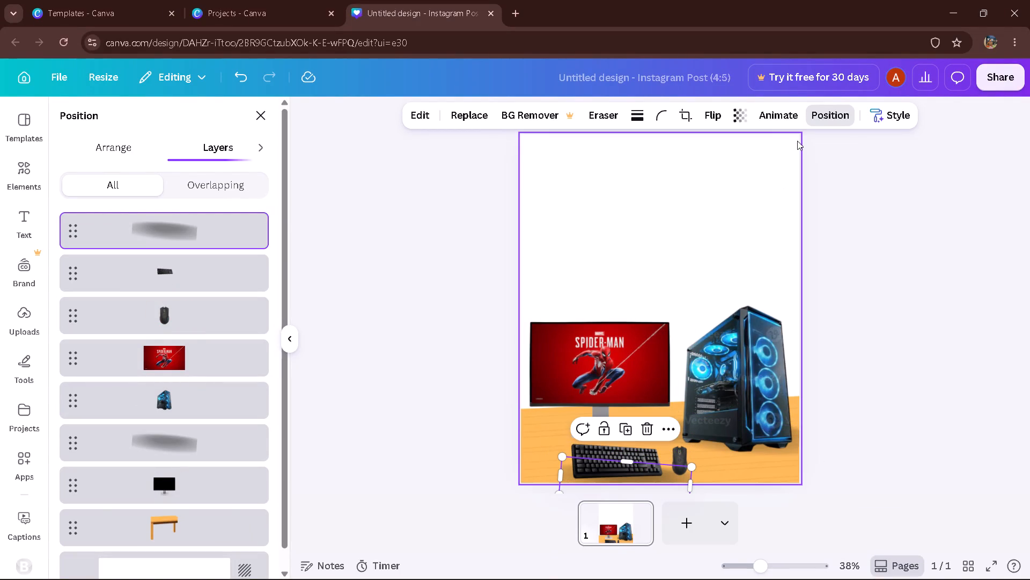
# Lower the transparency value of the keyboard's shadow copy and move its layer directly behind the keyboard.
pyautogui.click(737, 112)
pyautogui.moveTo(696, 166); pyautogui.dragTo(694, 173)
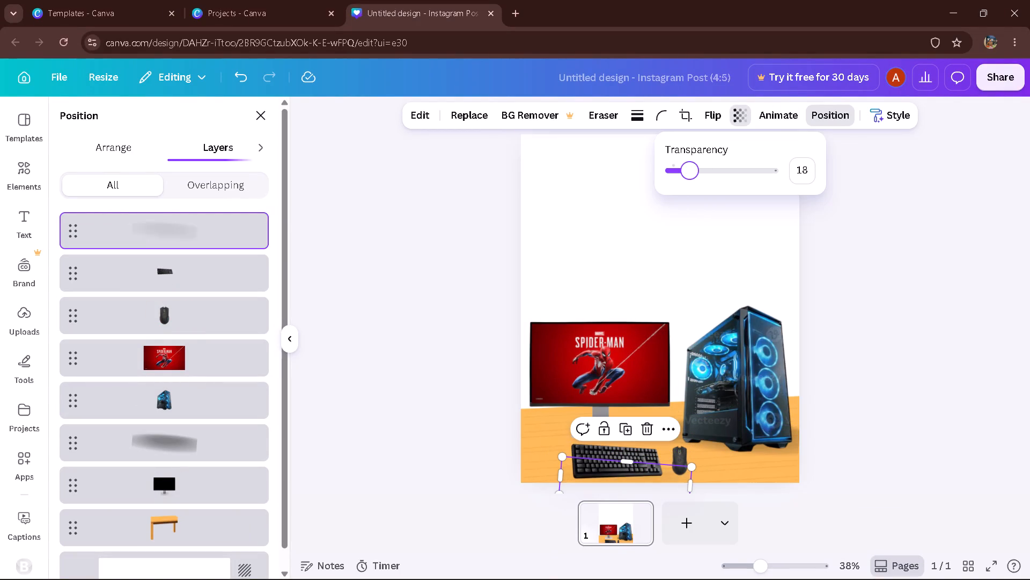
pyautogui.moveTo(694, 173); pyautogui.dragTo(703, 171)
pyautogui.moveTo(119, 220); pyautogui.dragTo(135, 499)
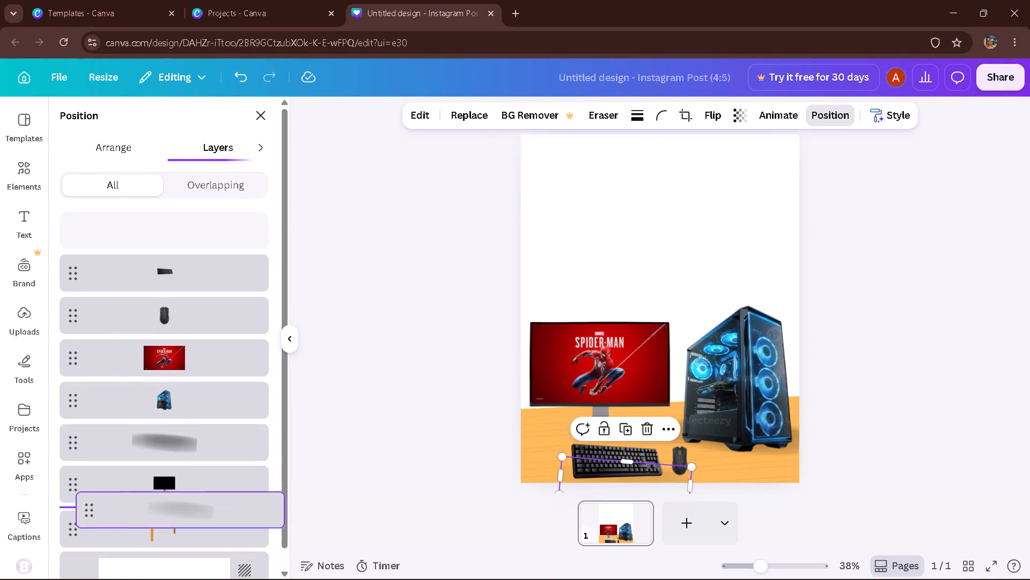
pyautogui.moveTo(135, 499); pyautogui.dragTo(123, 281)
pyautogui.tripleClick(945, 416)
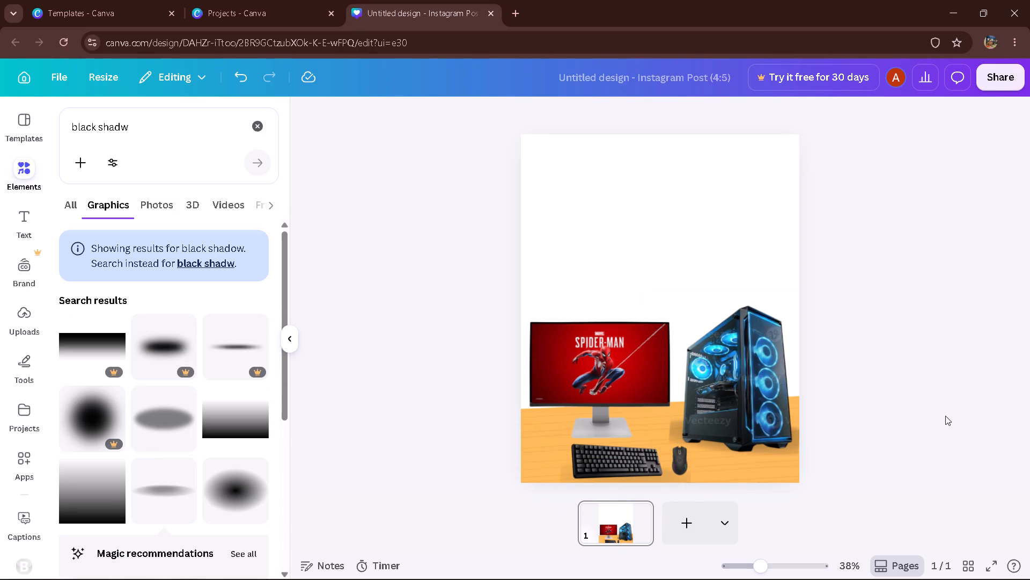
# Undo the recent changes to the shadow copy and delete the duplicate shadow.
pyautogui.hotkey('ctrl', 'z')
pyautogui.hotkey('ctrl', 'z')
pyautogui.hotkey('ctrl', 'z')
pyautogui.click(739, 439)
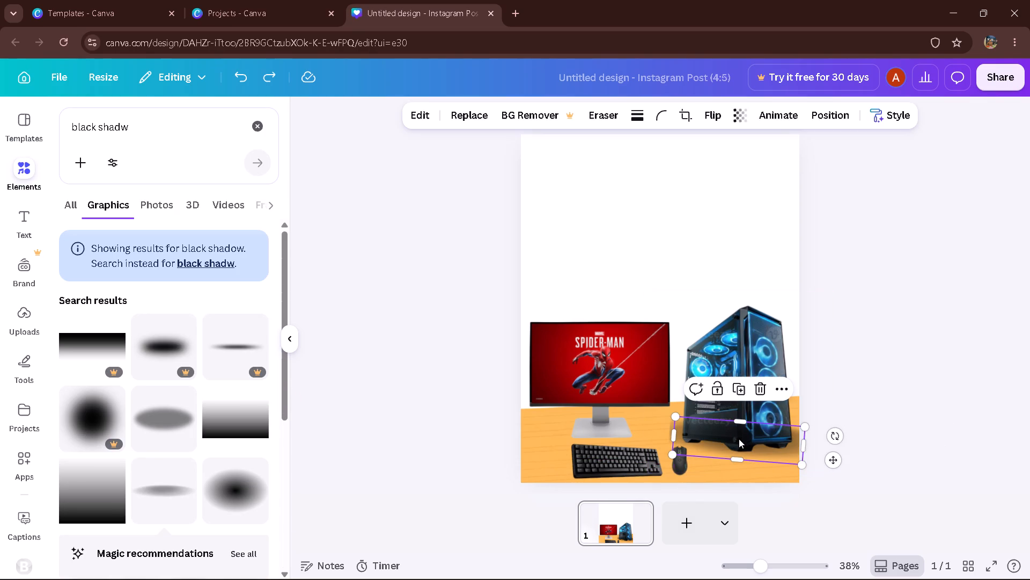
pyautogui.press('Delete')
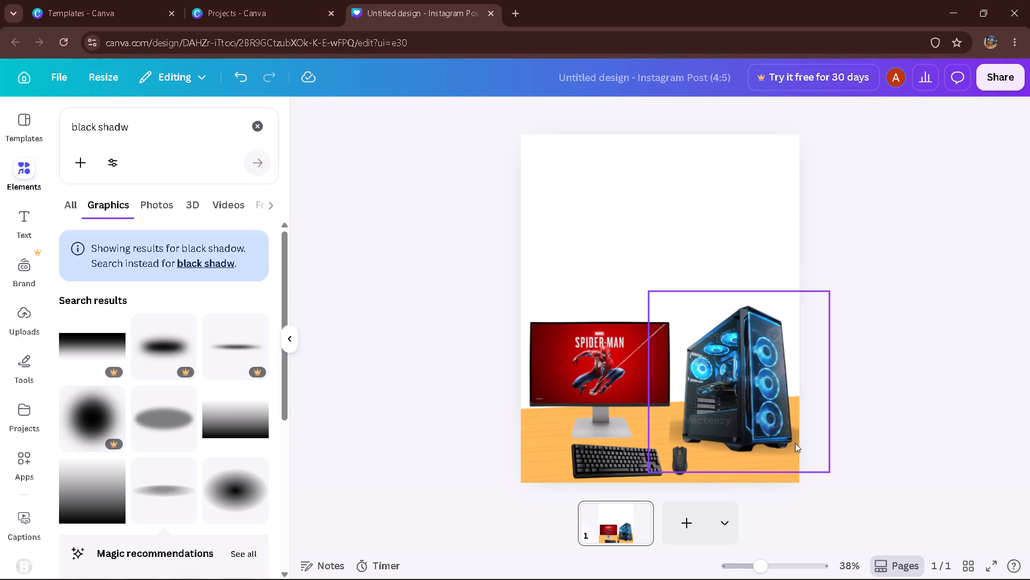
# Stretch the remaining shadow behind the PC tower slightly further out past the tower's left side.
pyautogui.click(701, 448)
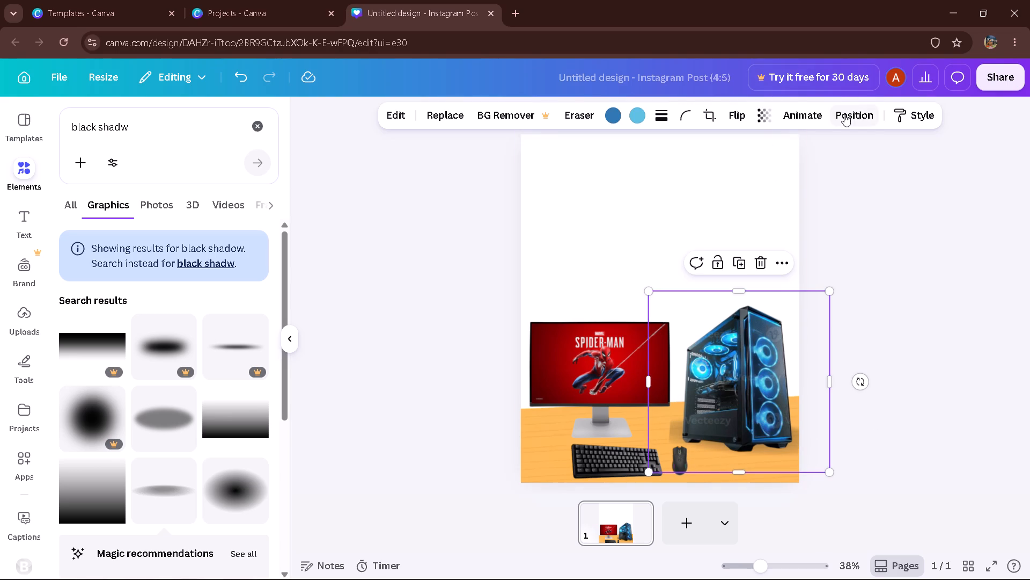
pyautogui.click(833, 114)
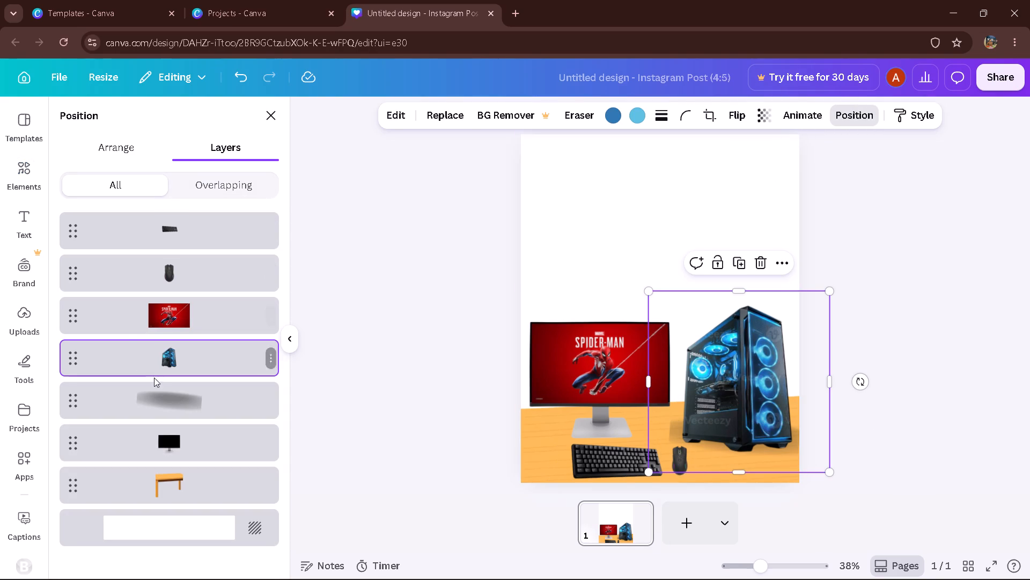
pyautogui.click(161, 396)
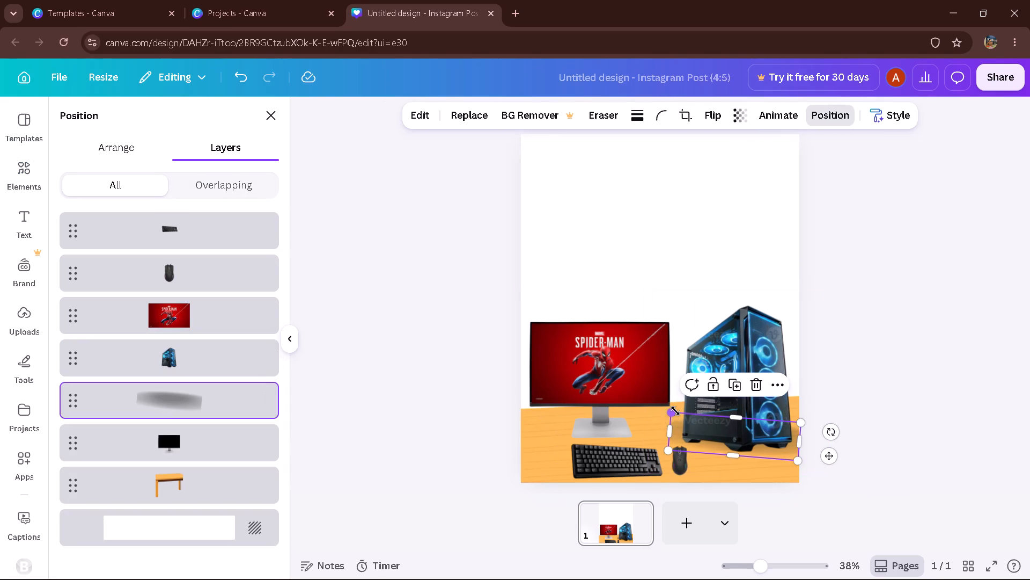
pyautogui.moveTo(666, 432); pyautogui.dragTo(652, 430)
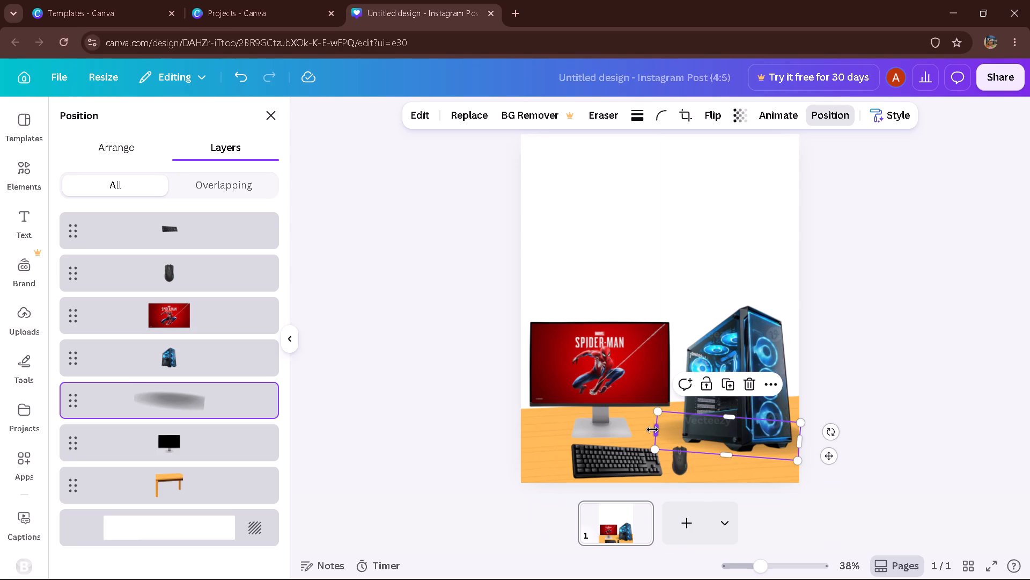
# Set the transparency value of the PC tower's shadow to 0.
pyautogui.click(734, 110)
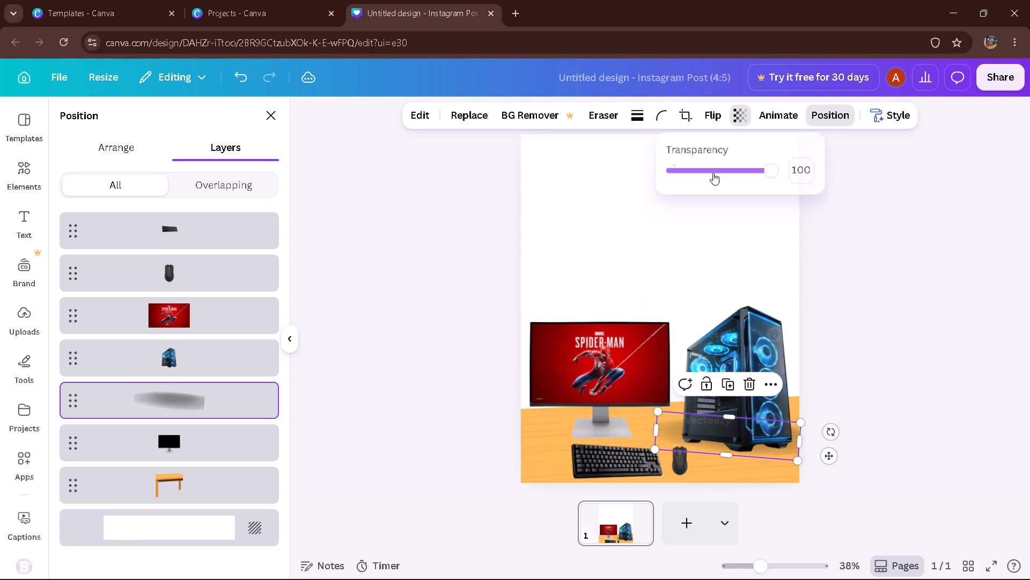
pyautogui.moveTo(705, 169); pyautogui.dragTo(659, 178)
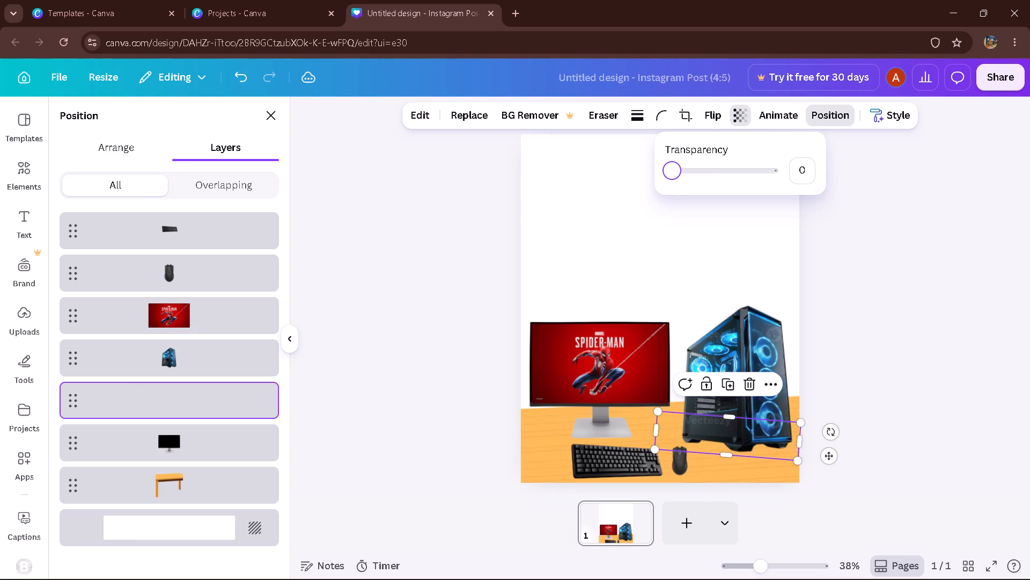
pyautogui.moveTo(659, 178); pyautogui.dragTo(659, 180)
# Shrink the shadow to about the PC tower's width and reposition it slightly lower along the tower's base.
pyautogui.moveTo(654, 451); pyautogui.dragTo(682, 448)
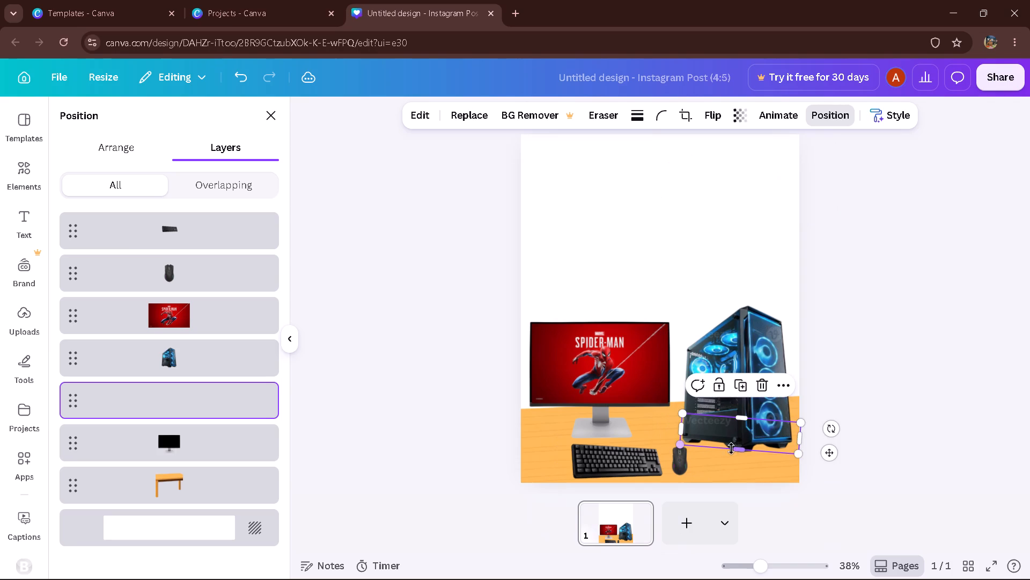
pyautogui.moveTo(828, 455); pyautogui.dragTo(818, 458)
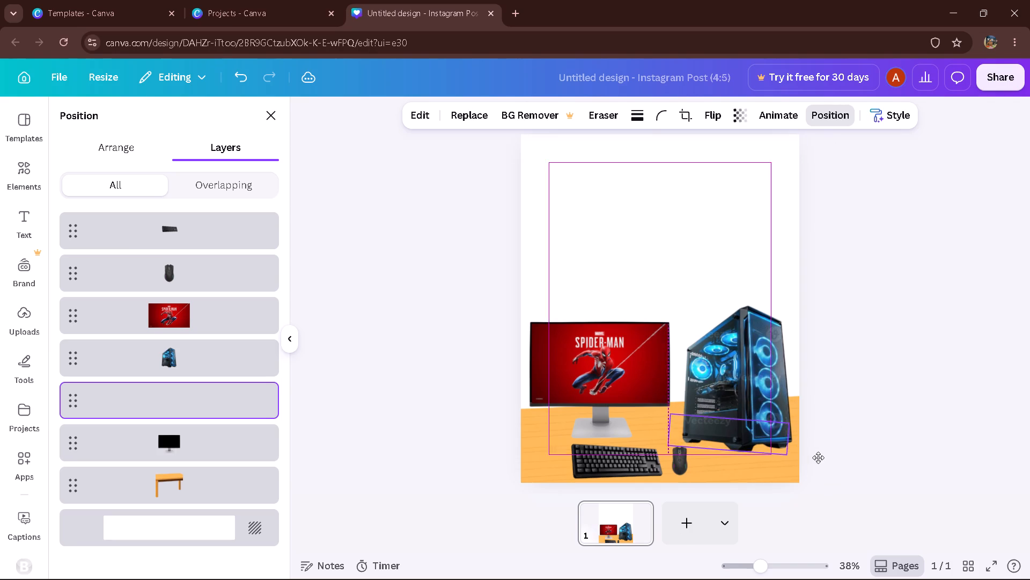
pyautogui.moveTo(818, 458); pyautogui.dragTo(825, 460)
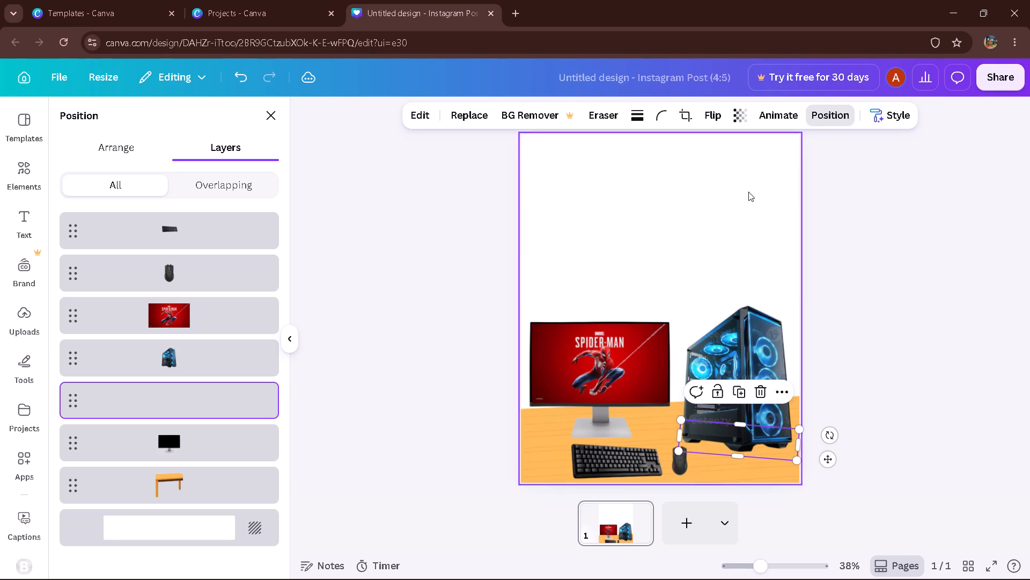
pyautogui.doubleClick(934, 305)
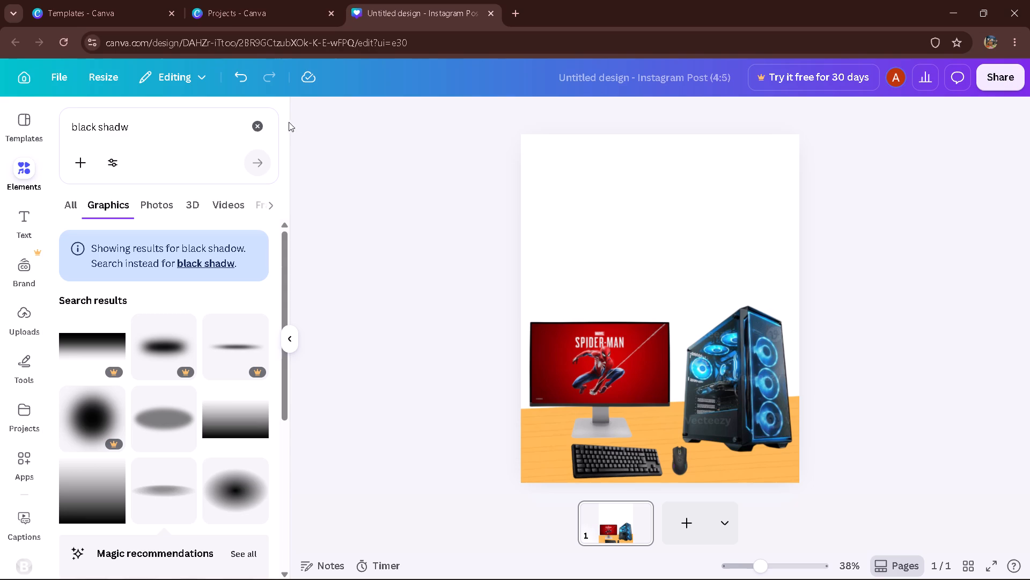
# Replace the current element search with the suggested term "gaming background".
pyautogui.scroll(20, 282, 122)
pyautogui.scroll(3, 282, 122)
pyautogui.click(256, 130)
pyautogui.click(202, 131)
pyautogui.scroll(4, 202, 131)
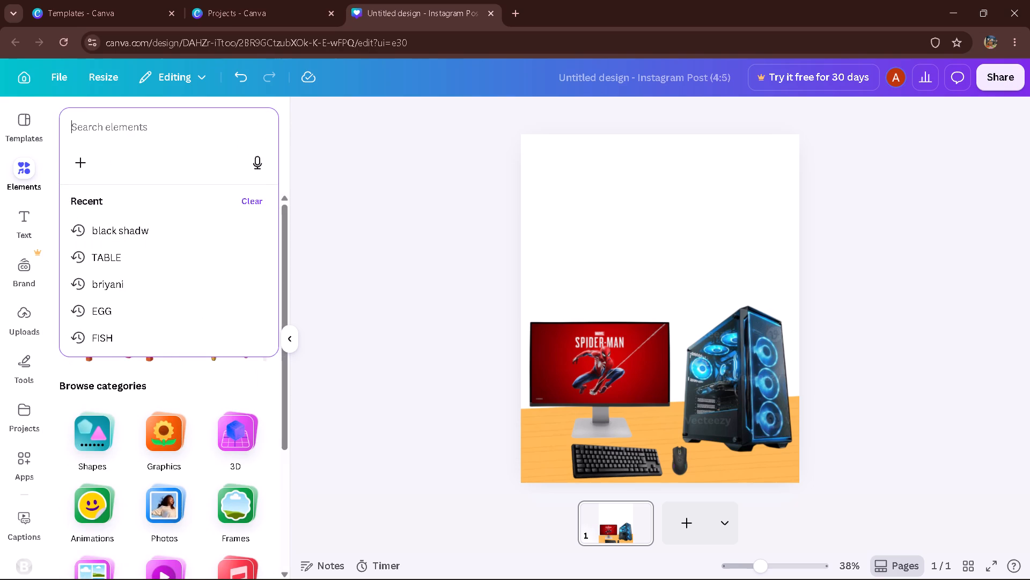
pyautogui.write('GAMING BACK')
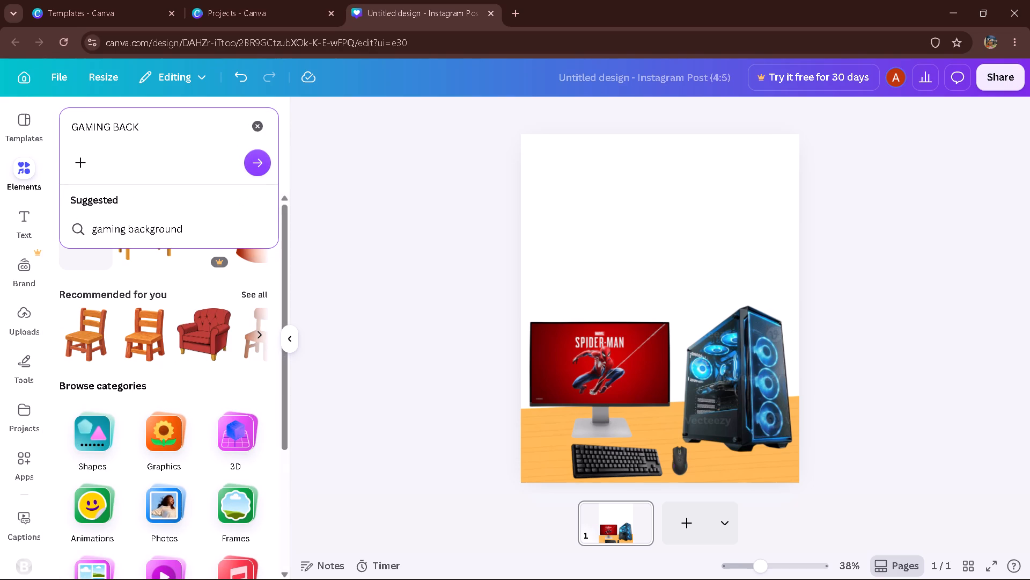
pyautogui.press('Down')
pyautogui.press('Return')
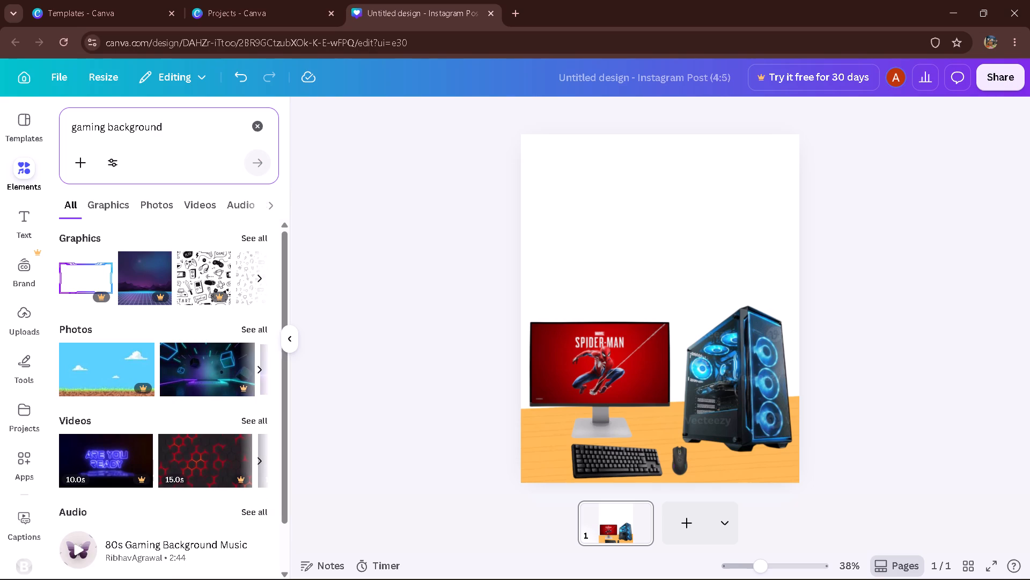
# Look through the gaming background photo results for a suitable backdrop for the gaming setup.
pyautogui.scroll(4, 202, 131)
pyautogui.scroll(-1, 202, 131)
pyautogui.scroll(6, 202, 131)
pyautogui.scroll(5, 157, 380)
pyautogui.scroll(-1, 227, 413)
pyautogui.scroll(3, 227, 409)
pyautogui.click(248, 333)
pyautogui.scroll(2, 248, 333)
pyautogui.scroll(-1, 248, 333)
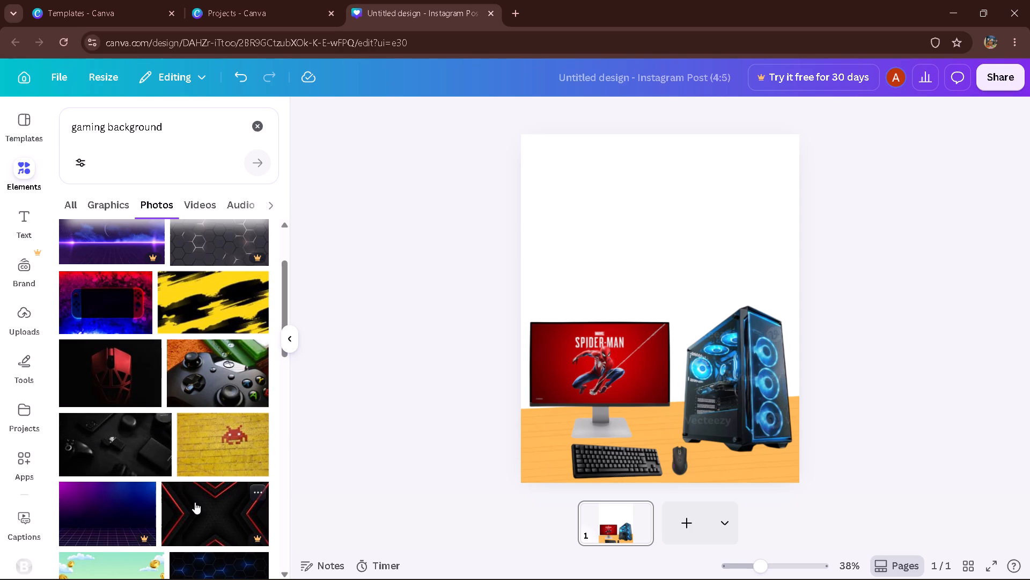
pyautogui.moveTo(279, 284); pyautogui.dragTo(283, 323)
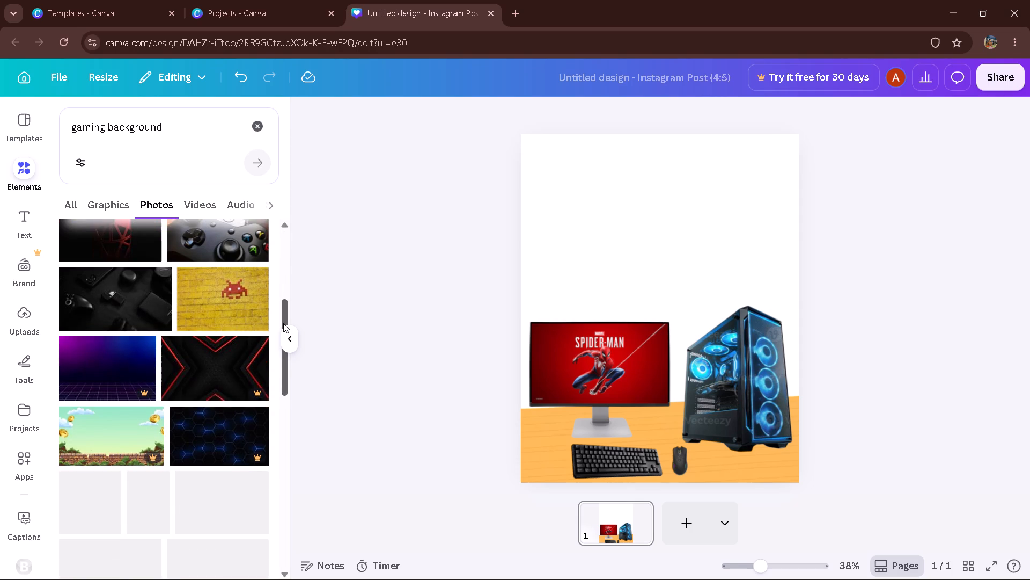
pyautogui.moveTo(283, 323); pyautogui.dragTo(282, 410)
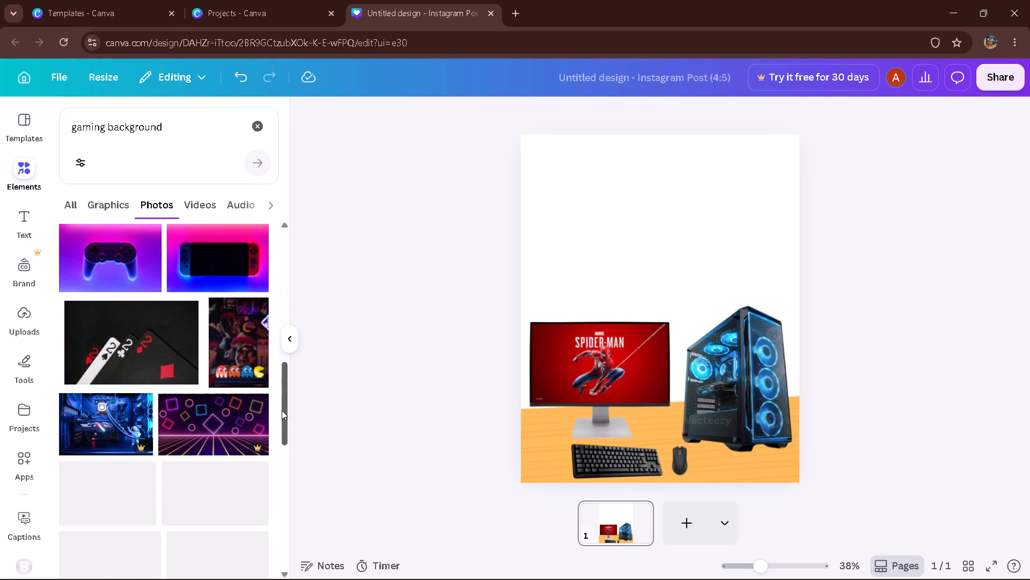
pyautogui.moveTo(282, 410); pyautogui.dragTo(277, 544)
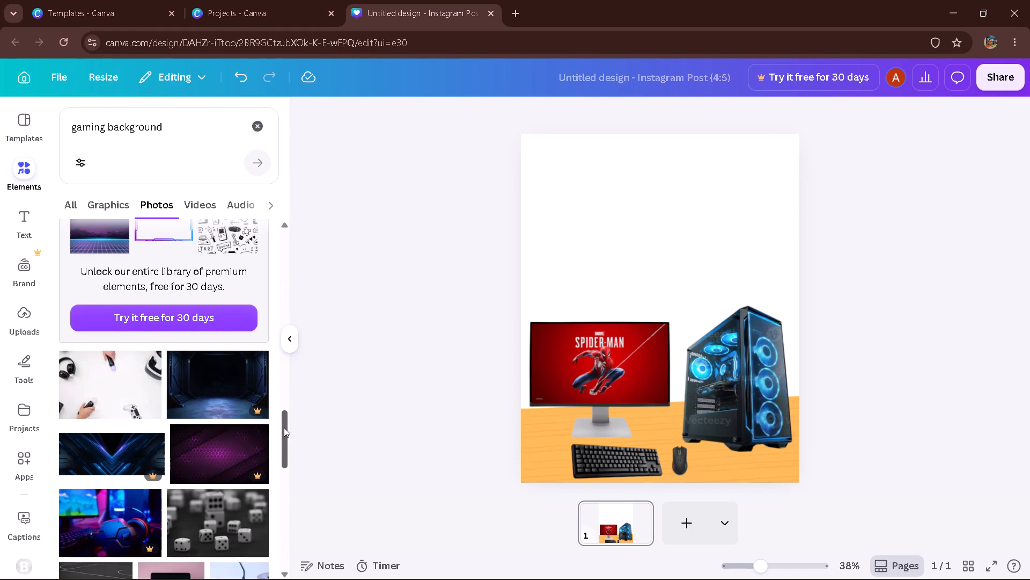
pyautogui.moveTo(284, 427); pyautogui.dragTo(268, 476)
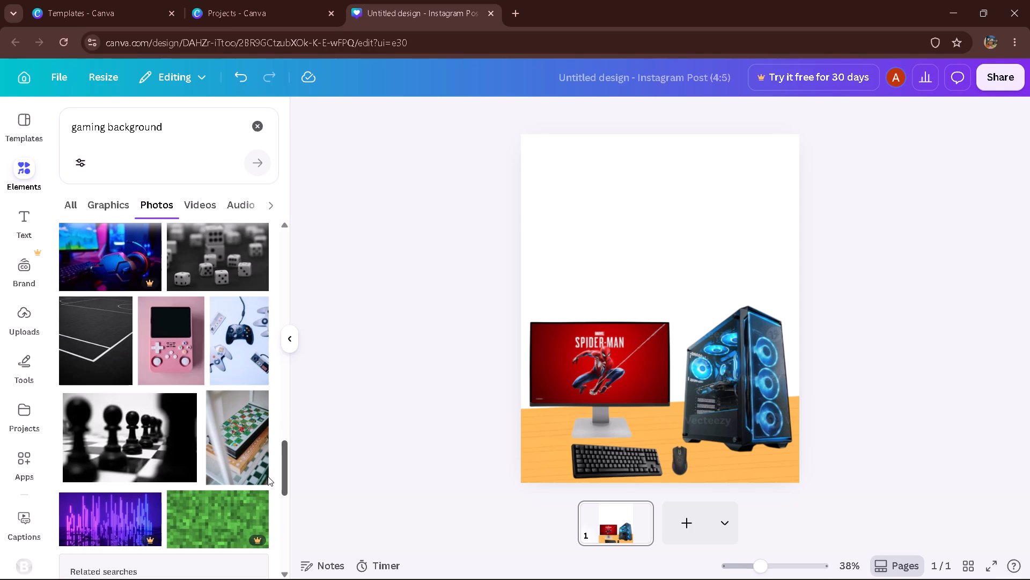
pyautogui.moveTo(268, 476); pyautogui.dragTo(263, 544)
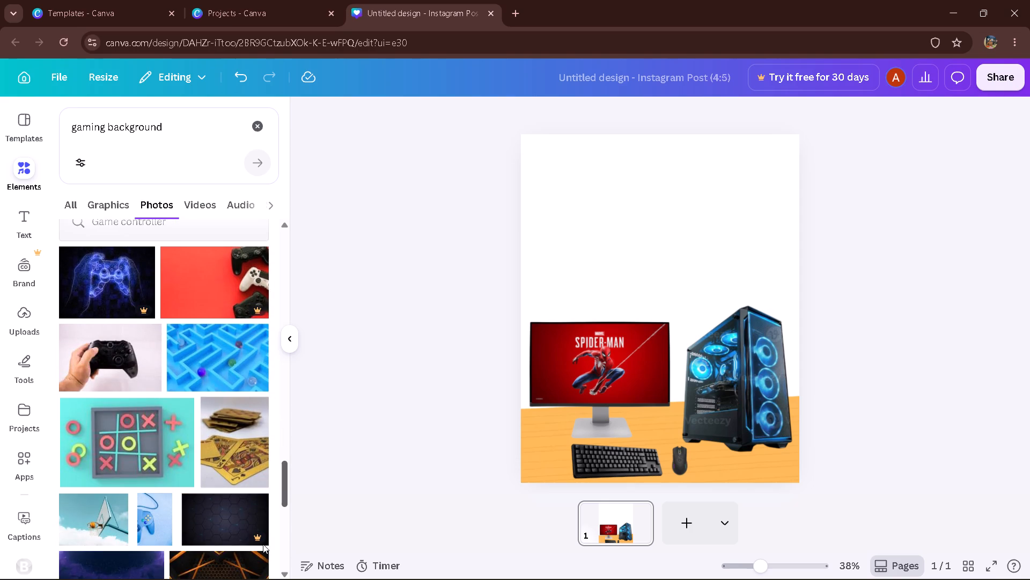
pyautogui.moveTo(263, 544); pyautogui.dragTo(263, 579)
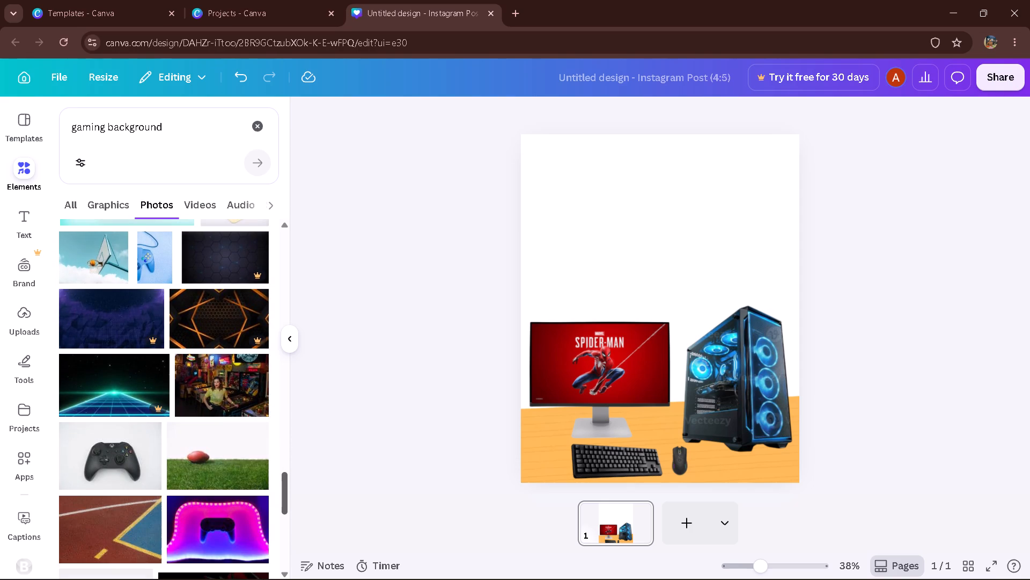
pyautogui.moveTo(263, 579); pyautogui.dragTo(293, 244)
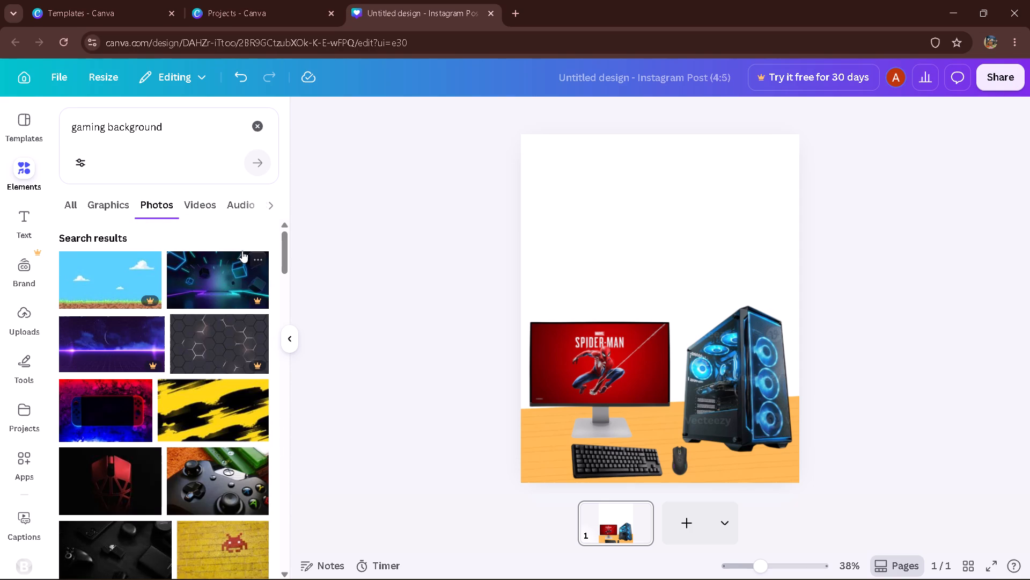
# Add the photo of the handheld game console lit in red and blue to the page.
pyautogui.click(106, 402)
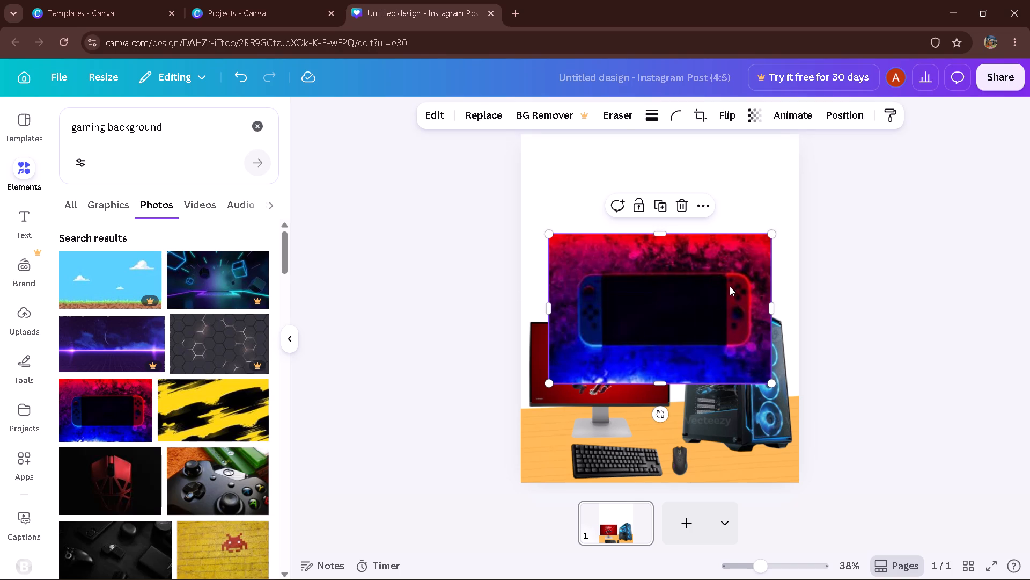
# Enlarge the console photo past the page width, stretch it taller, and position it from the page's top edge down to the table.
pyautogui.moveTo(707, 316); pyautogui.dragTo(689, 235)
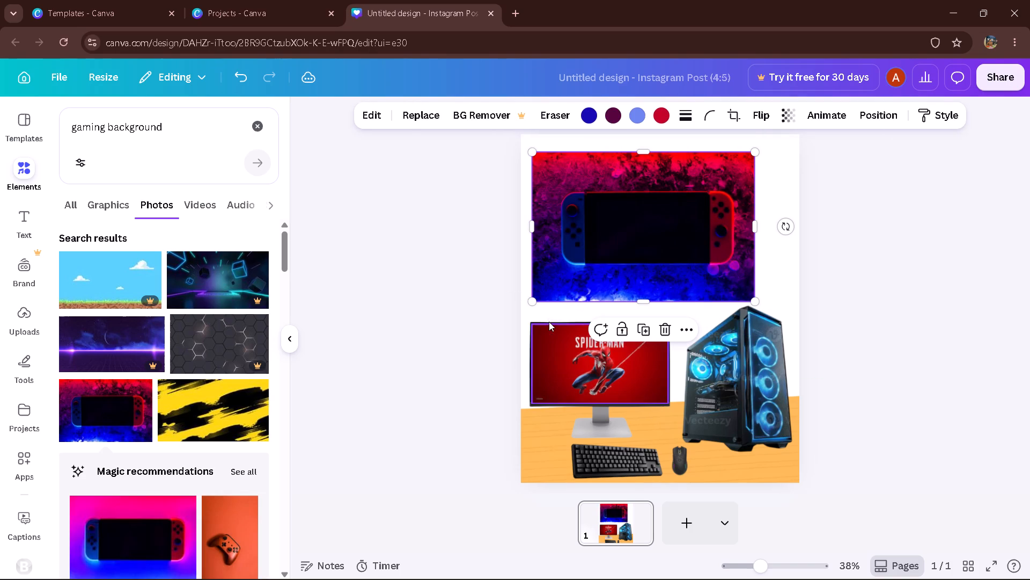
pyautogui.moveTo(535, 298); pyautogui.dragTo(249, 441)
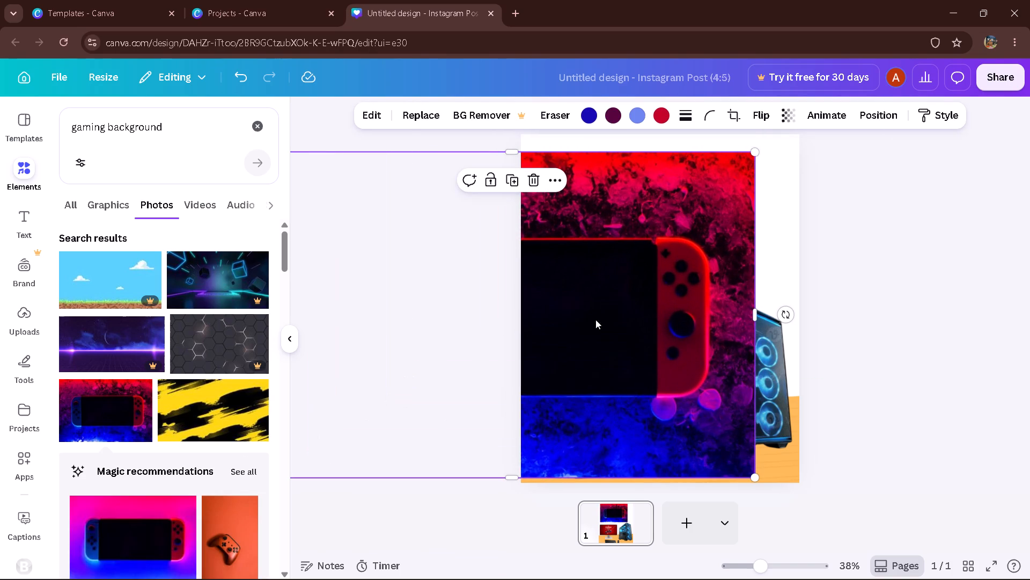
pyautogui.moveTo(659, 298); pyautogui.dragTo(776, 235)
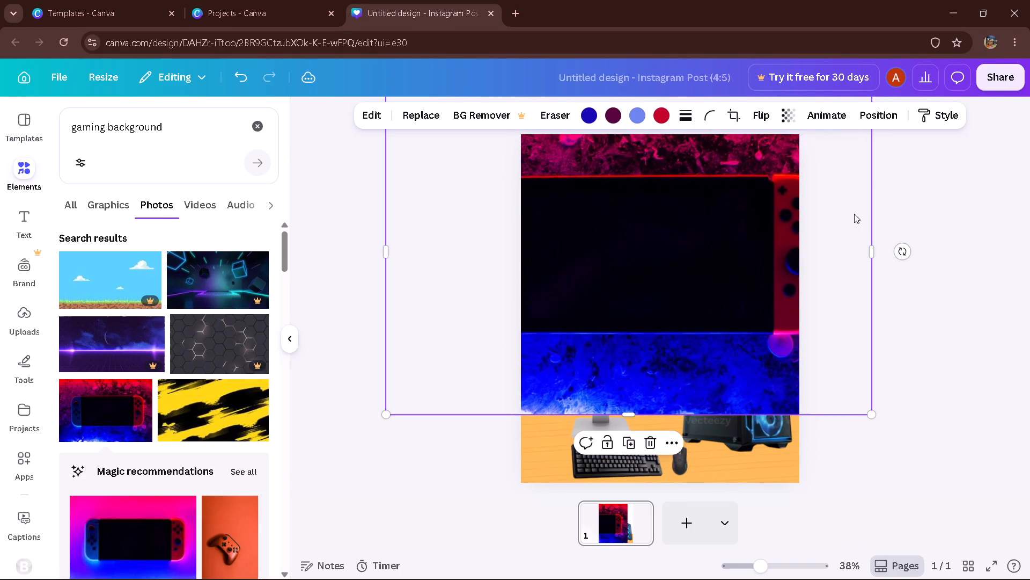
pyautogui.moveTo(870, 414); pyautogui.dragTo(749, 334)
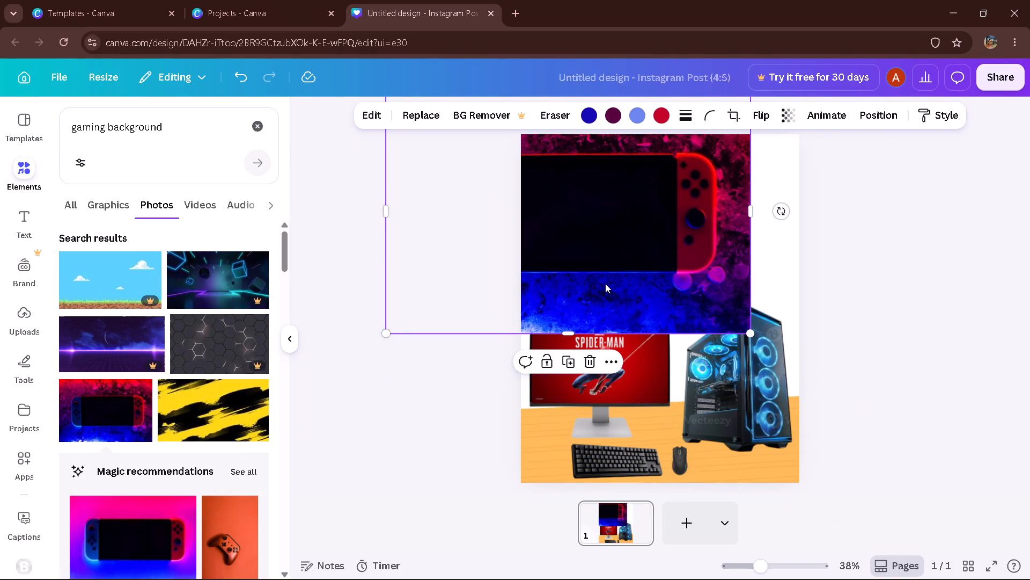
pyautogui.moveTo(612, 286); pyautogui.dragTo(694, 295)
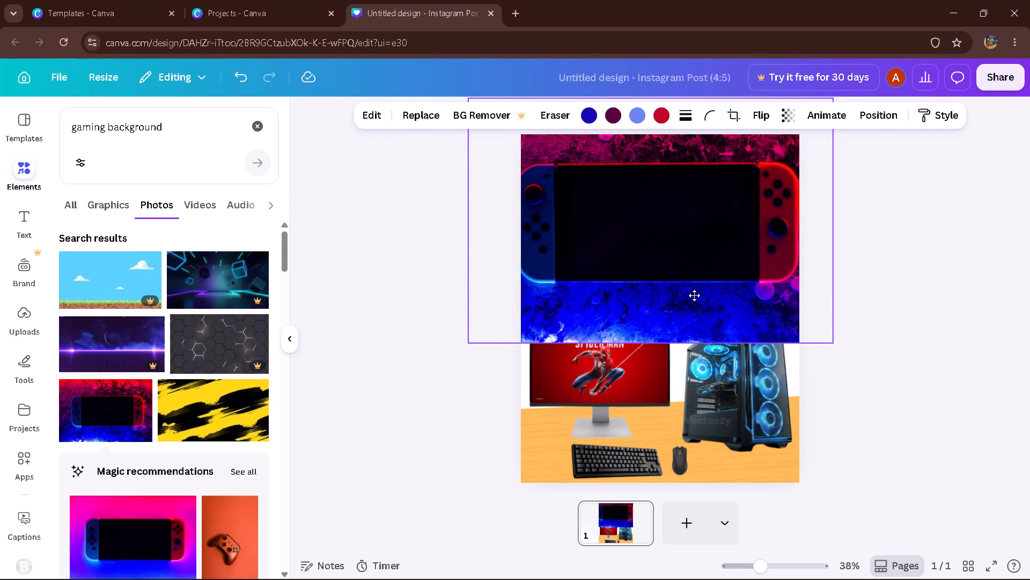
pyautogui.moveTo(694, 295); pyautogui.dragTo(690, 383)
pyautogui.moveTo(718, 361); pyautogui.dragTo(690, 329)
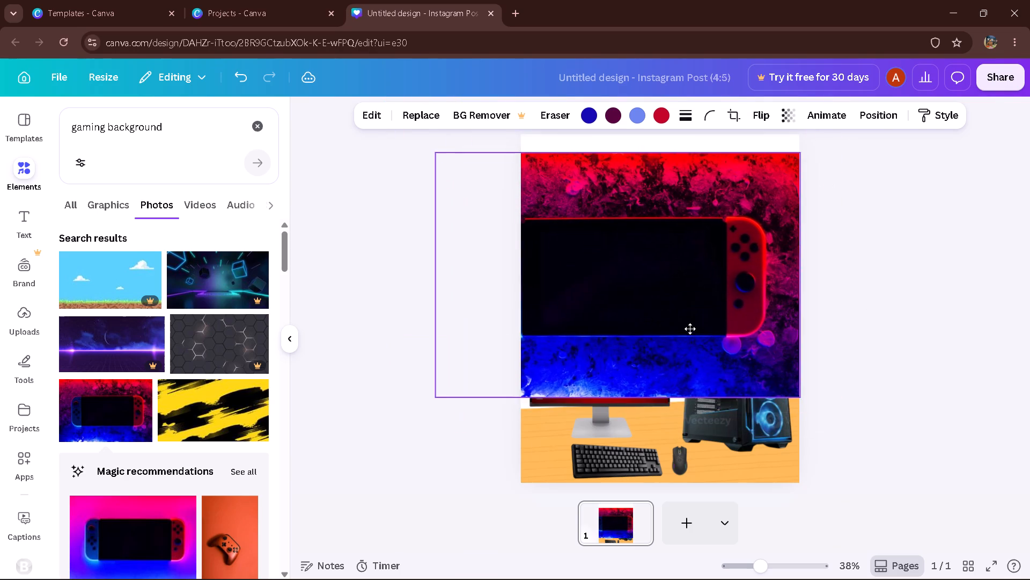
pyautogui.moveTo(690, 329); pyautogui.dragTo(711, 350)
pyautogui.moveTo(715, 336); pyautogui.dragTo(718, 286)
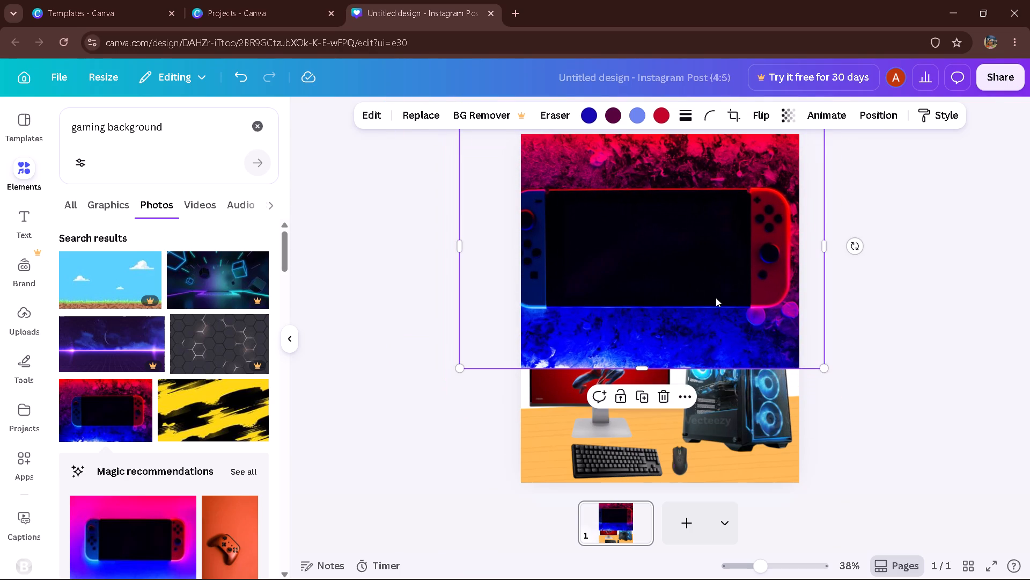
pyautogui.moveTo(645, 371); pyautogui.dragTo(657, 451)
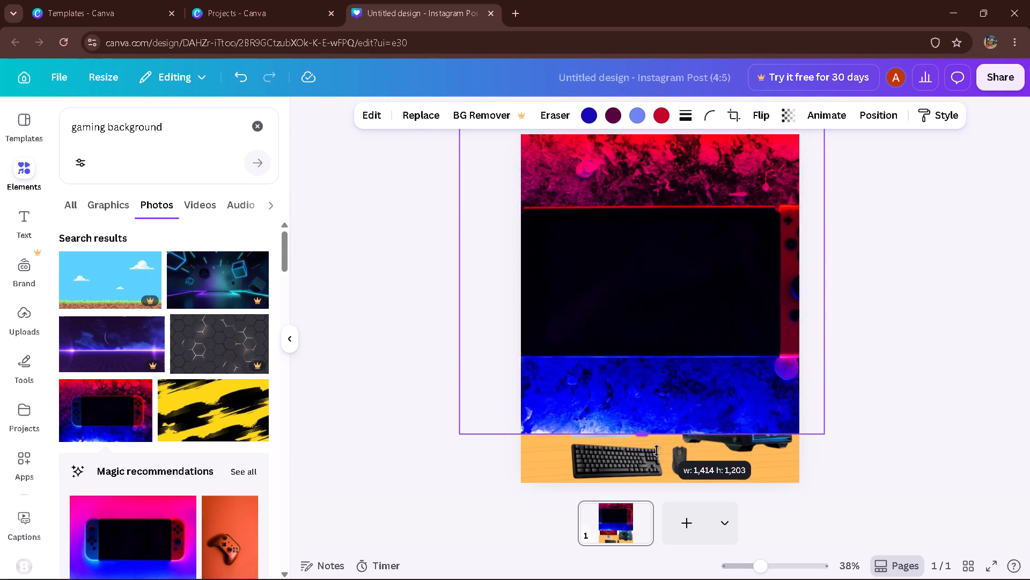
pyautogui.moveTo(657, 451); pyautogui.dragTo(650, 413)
# Move the console photo's layer below the table layer and set the photo as the page background.
pyautogui.click(873, 110)
pyautogui.moveTo(188, 233); pyautogui.dragTo(192, 312)
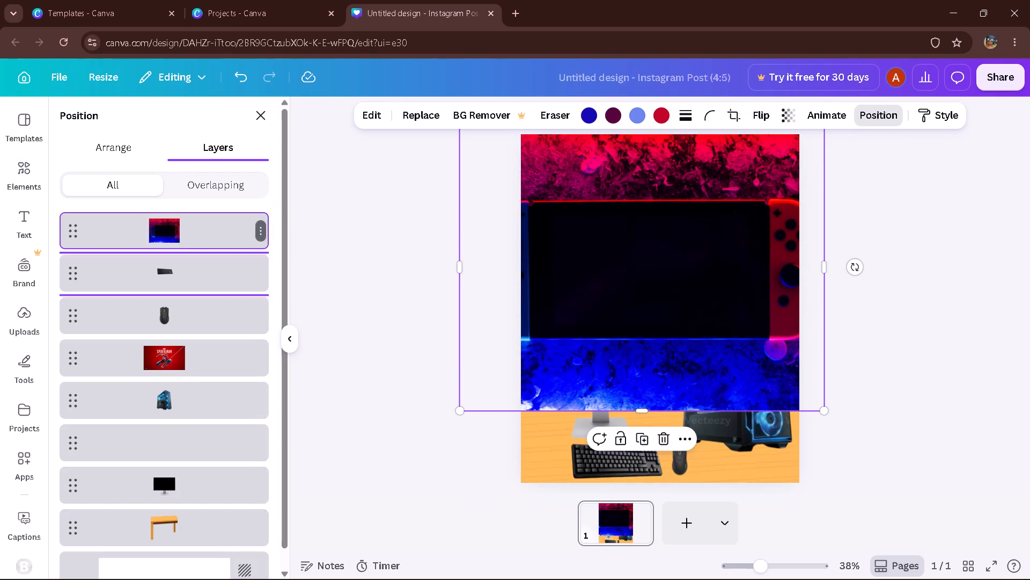
pyautogui.moveTo(192, 312); pyautogui.dragTo(183, 542)
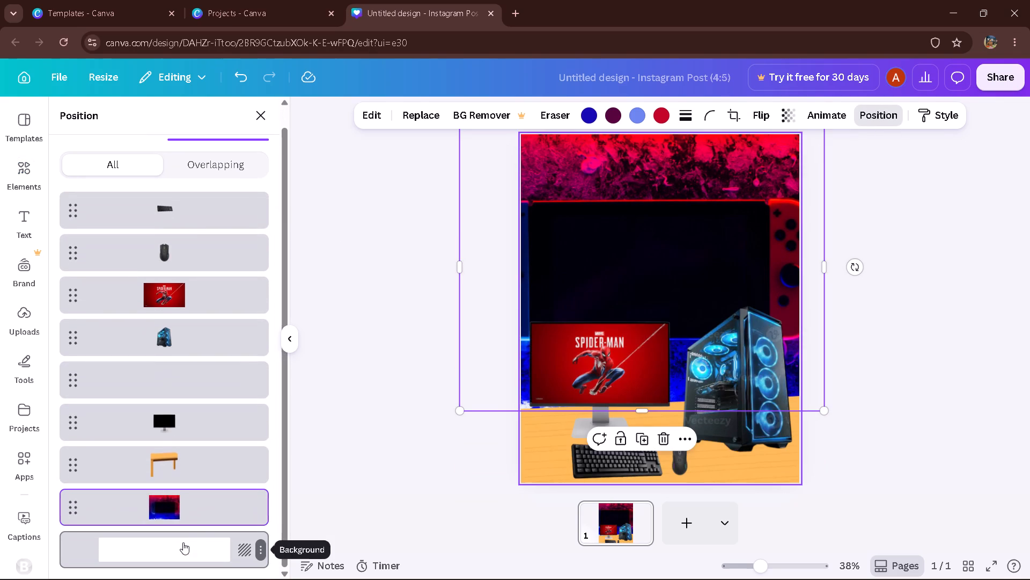
pyautogui.rightClick(162, 497)
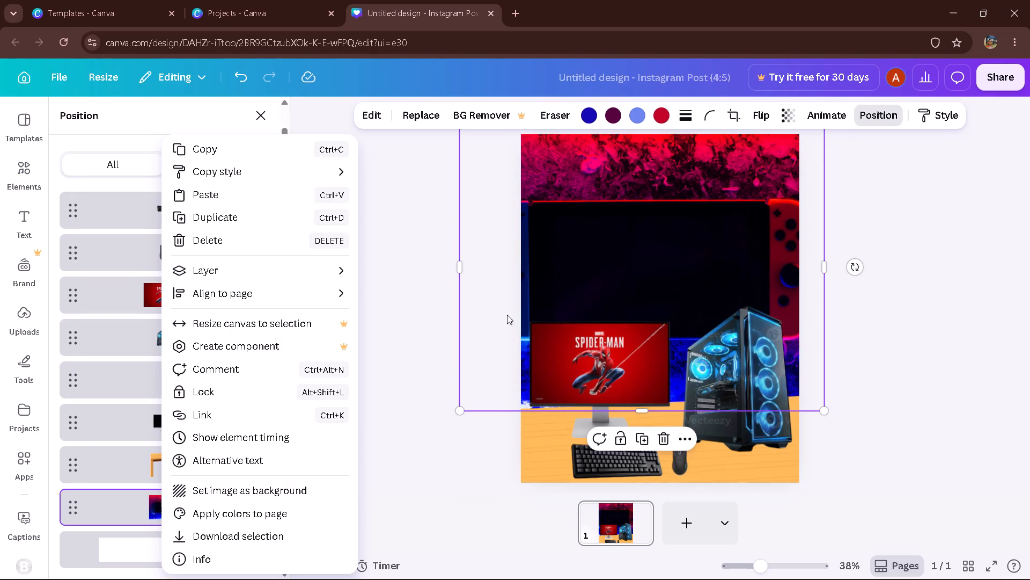
pyautogui.click(237, 486)
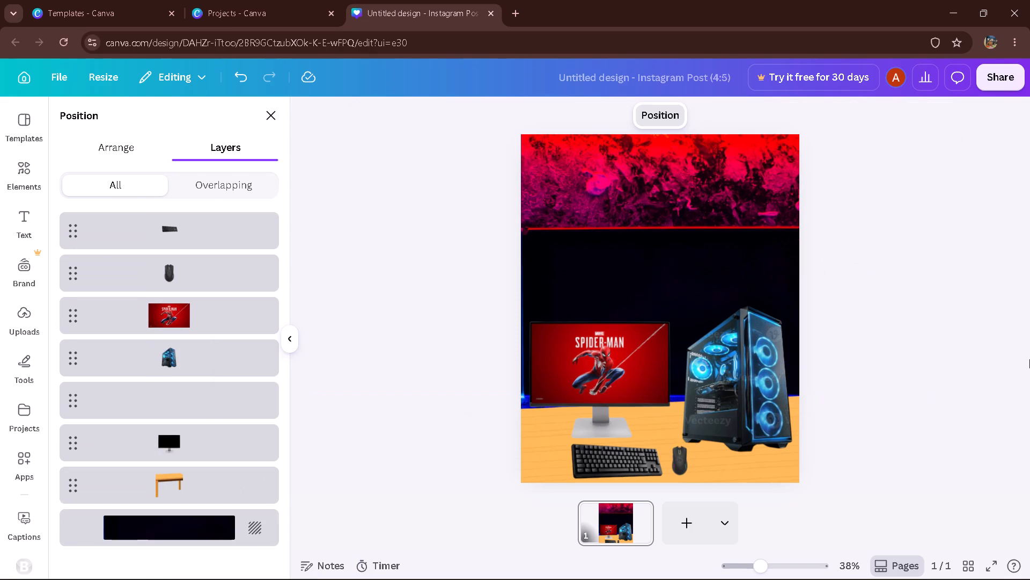
# Open the Blur brush for the console background photo and set its brush size to 100 and intensity to 10.
pyautogui.click(716, 176)
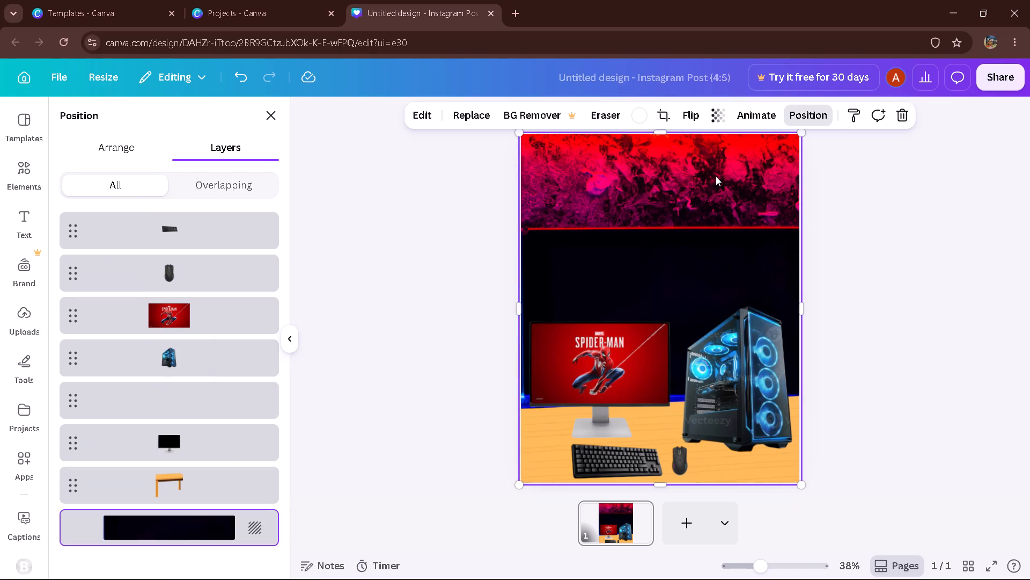
pyautogui.click(422, 112)
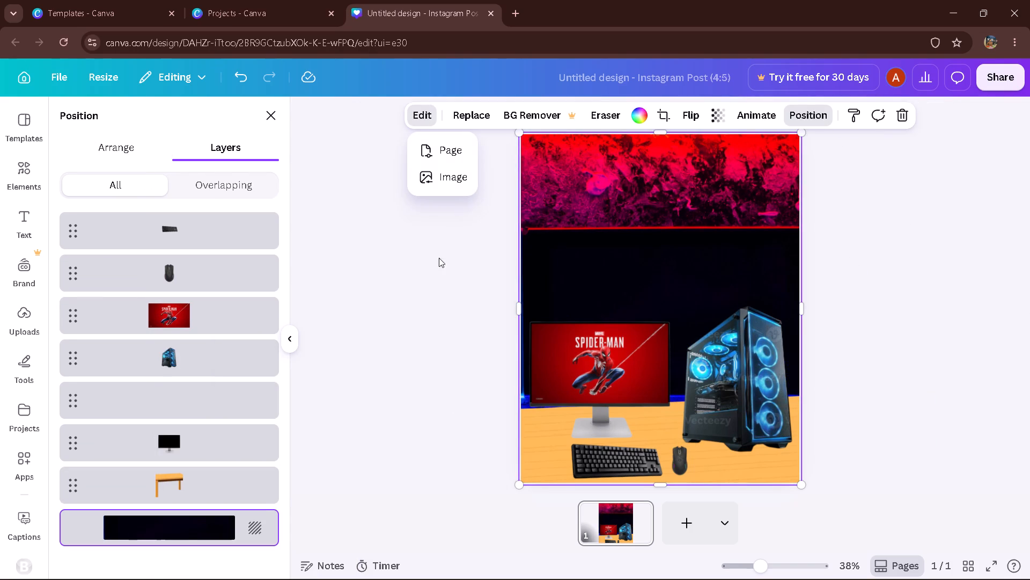
pyautogui.click(443, 178)
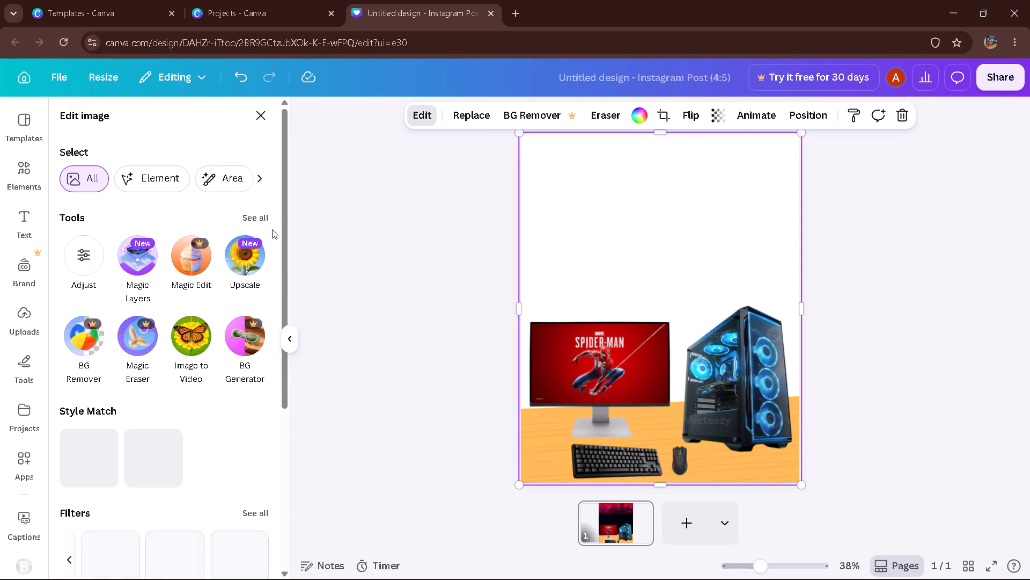
pyautogui.click(77, 248)
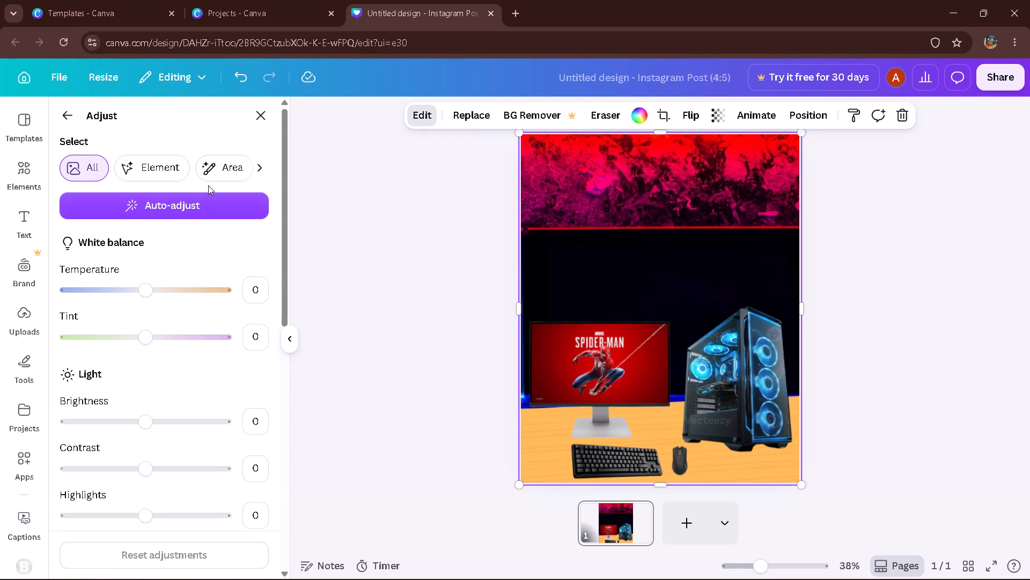
pyautogui.click(65, 120)
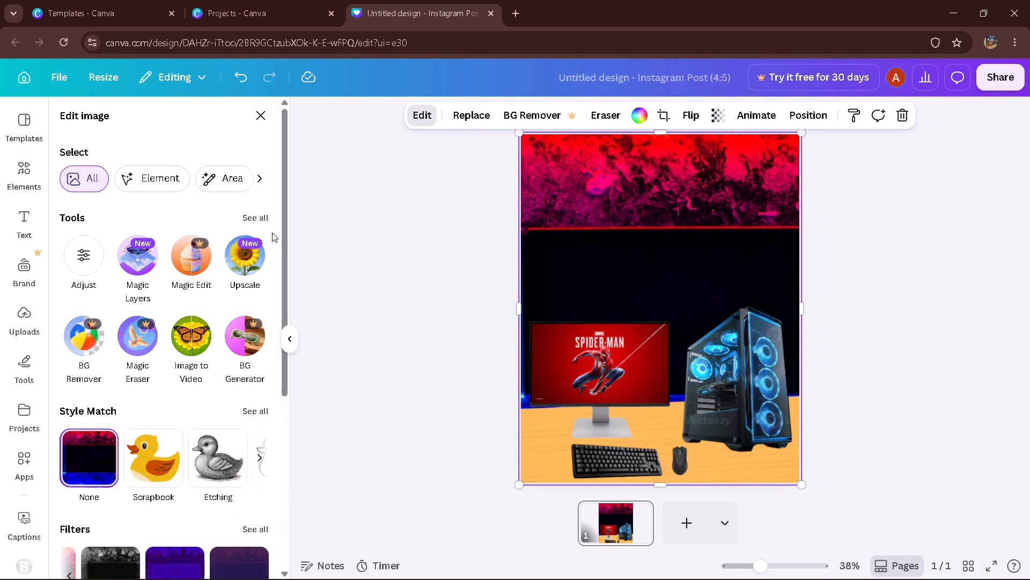
pyautogui.click(258, 218)
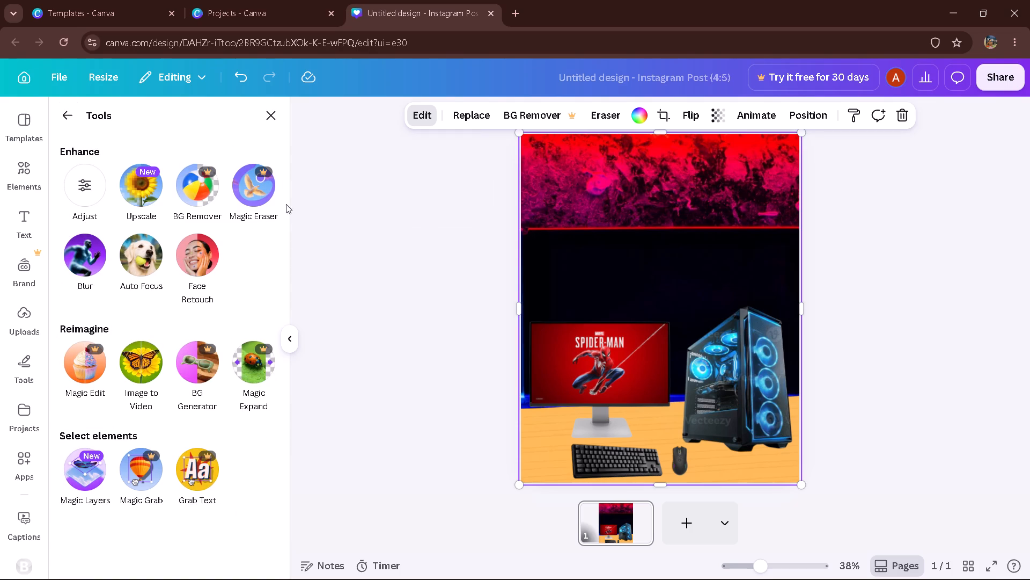
pyautogui.click(70, 247)
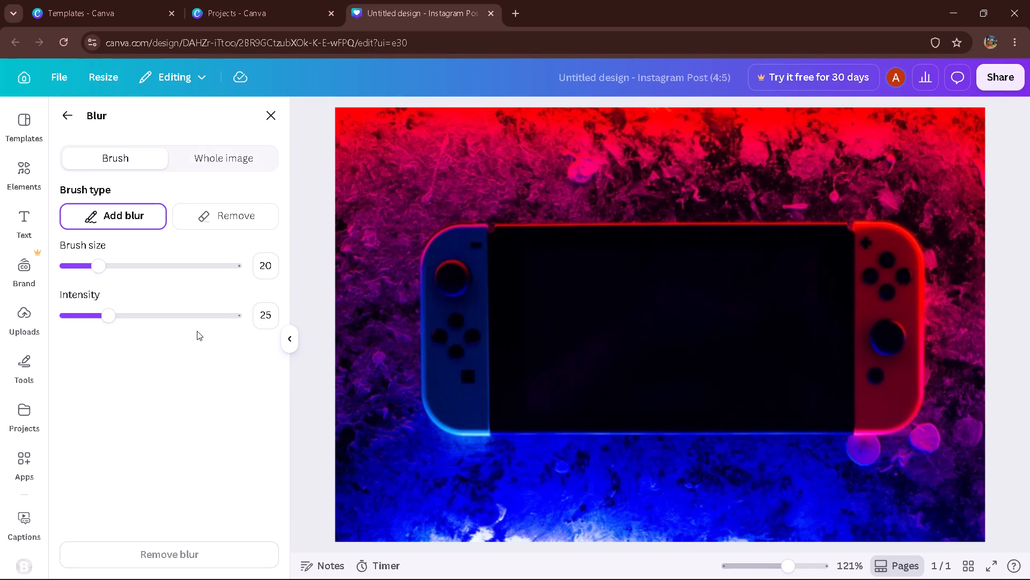
pyautogui.moveTo(99, 265); pyautogui.dragTo(295, 260)
pyautogui.click(79, 312)
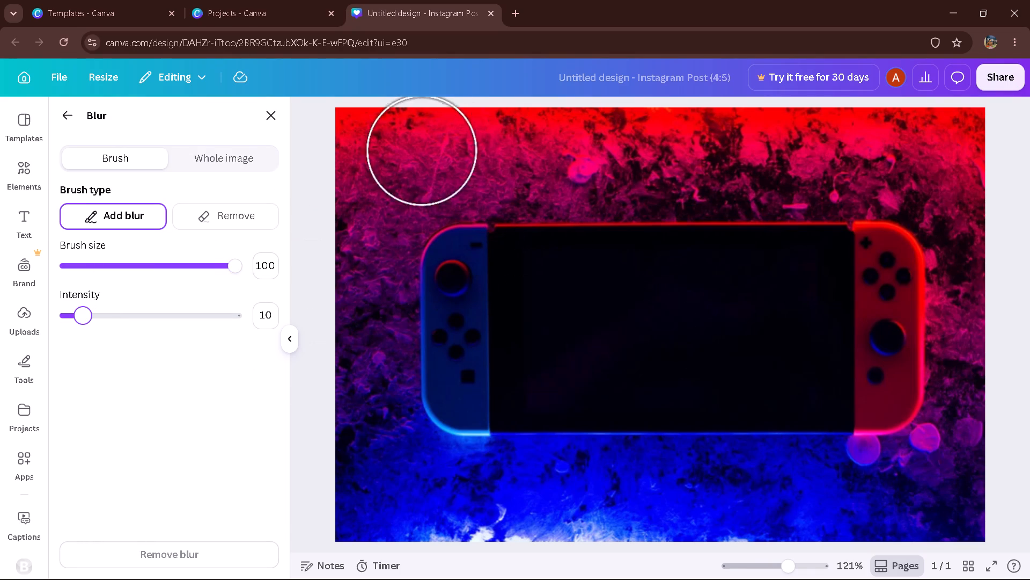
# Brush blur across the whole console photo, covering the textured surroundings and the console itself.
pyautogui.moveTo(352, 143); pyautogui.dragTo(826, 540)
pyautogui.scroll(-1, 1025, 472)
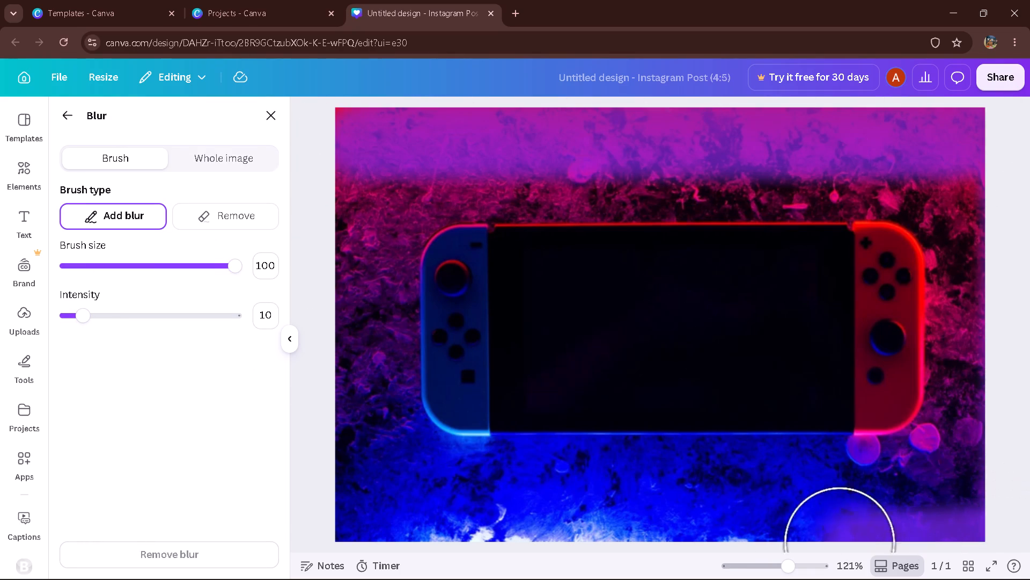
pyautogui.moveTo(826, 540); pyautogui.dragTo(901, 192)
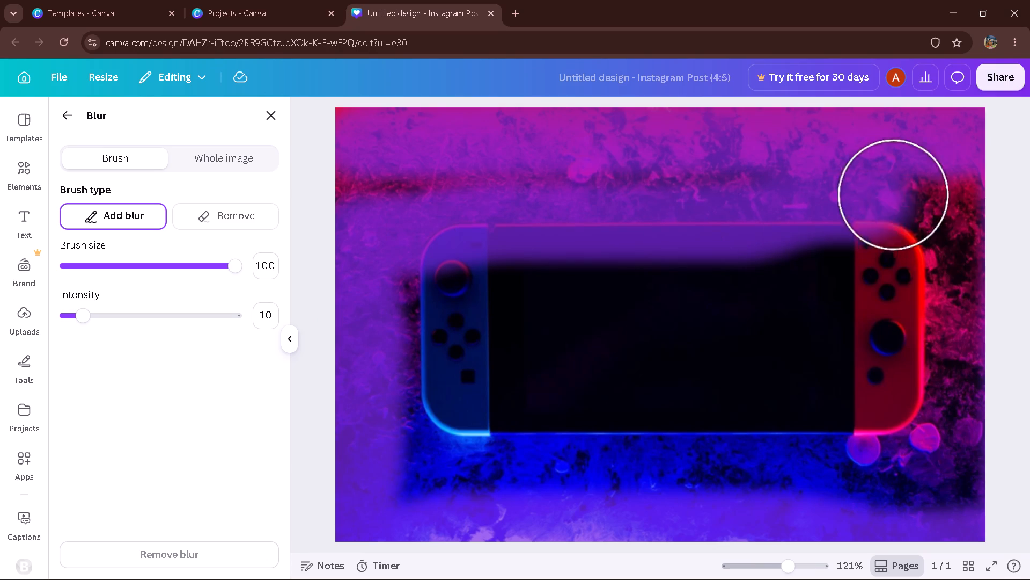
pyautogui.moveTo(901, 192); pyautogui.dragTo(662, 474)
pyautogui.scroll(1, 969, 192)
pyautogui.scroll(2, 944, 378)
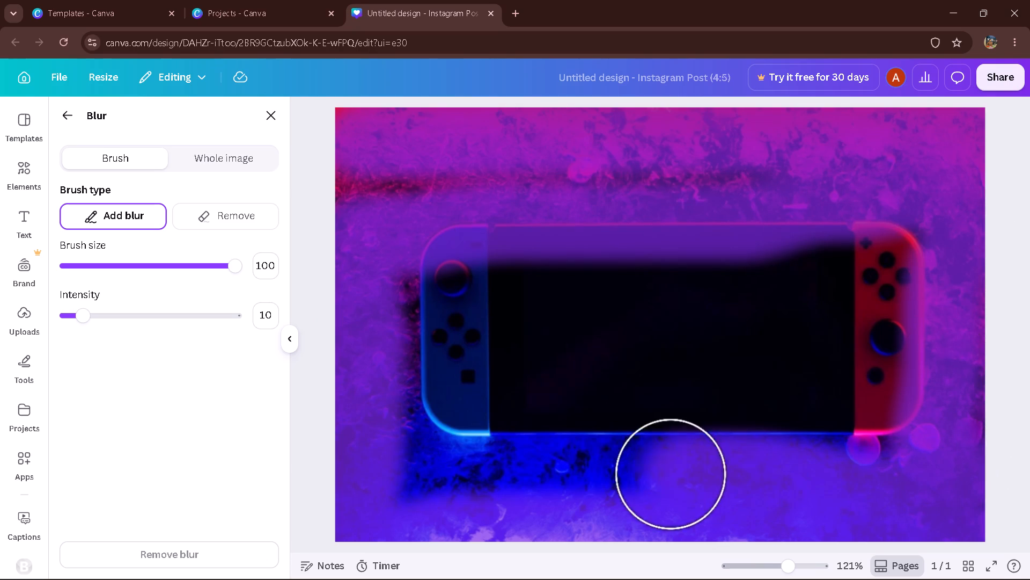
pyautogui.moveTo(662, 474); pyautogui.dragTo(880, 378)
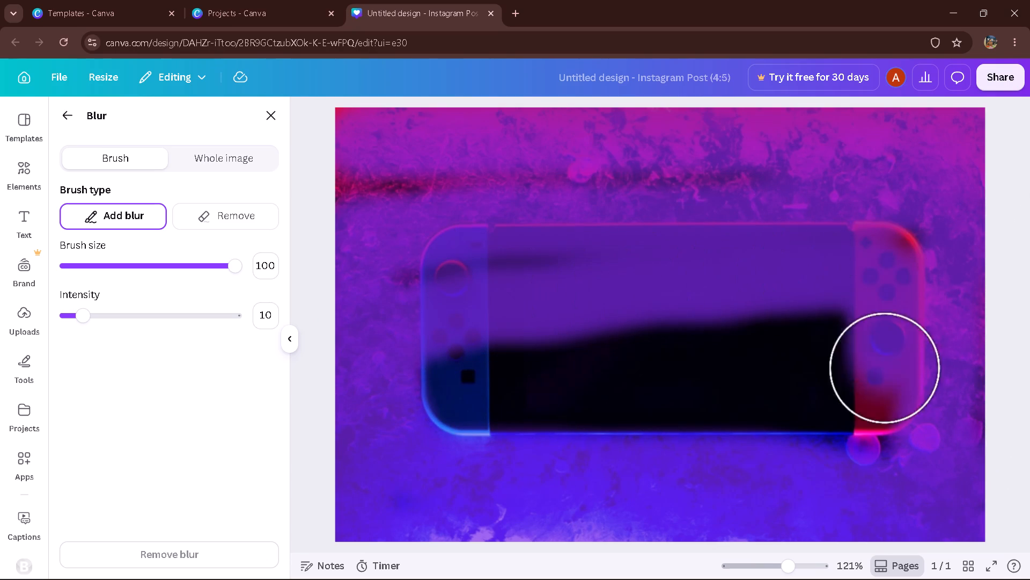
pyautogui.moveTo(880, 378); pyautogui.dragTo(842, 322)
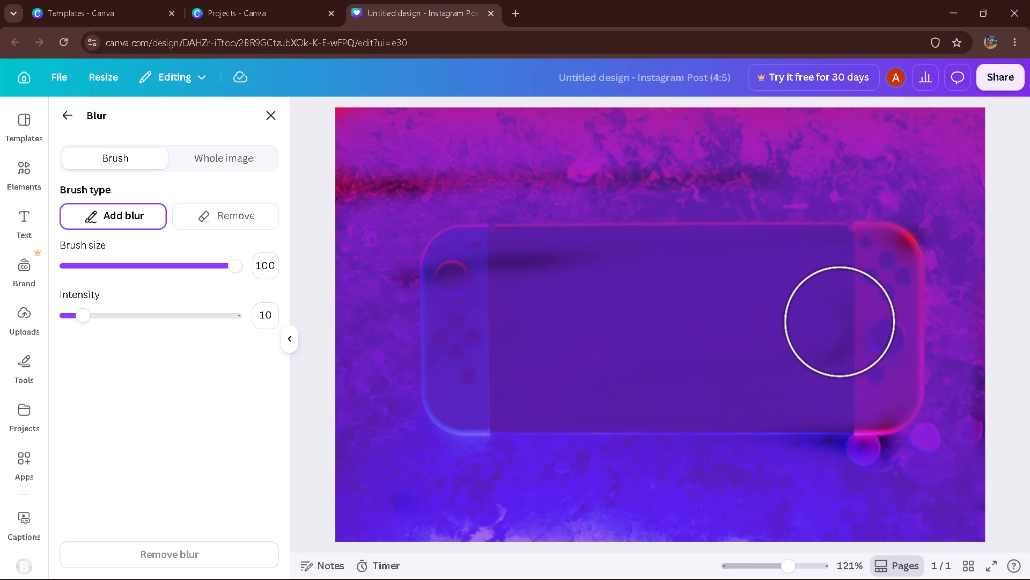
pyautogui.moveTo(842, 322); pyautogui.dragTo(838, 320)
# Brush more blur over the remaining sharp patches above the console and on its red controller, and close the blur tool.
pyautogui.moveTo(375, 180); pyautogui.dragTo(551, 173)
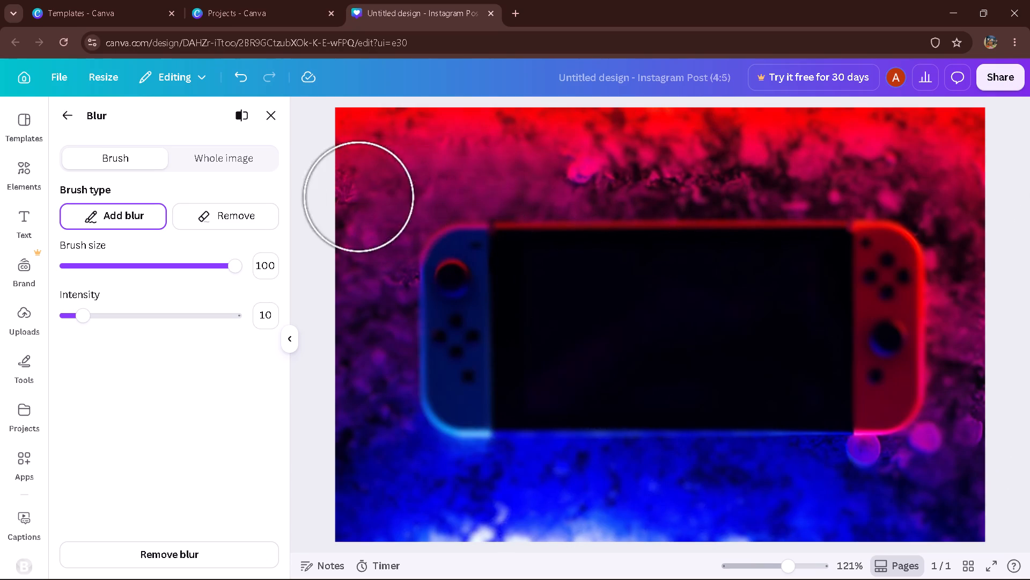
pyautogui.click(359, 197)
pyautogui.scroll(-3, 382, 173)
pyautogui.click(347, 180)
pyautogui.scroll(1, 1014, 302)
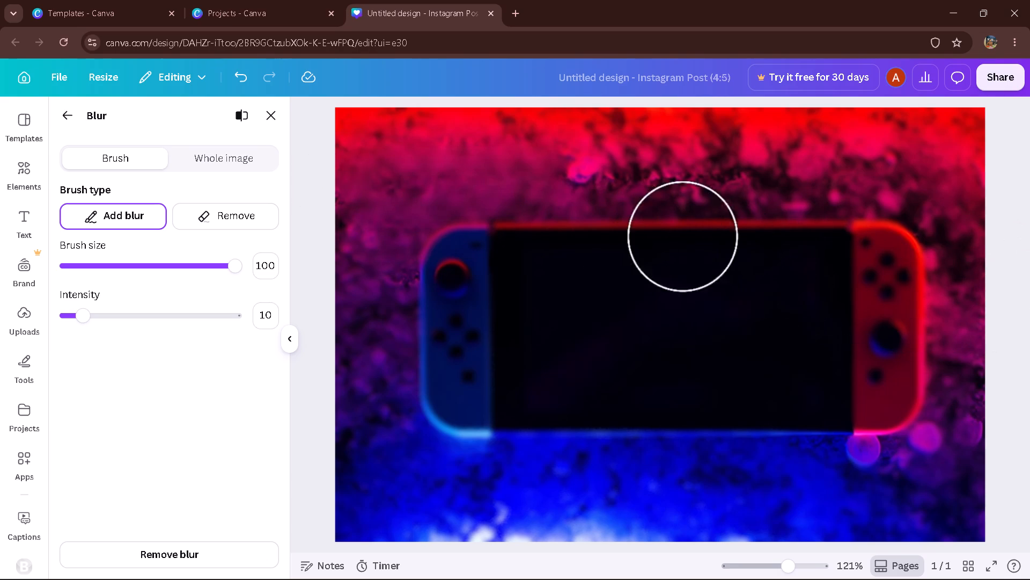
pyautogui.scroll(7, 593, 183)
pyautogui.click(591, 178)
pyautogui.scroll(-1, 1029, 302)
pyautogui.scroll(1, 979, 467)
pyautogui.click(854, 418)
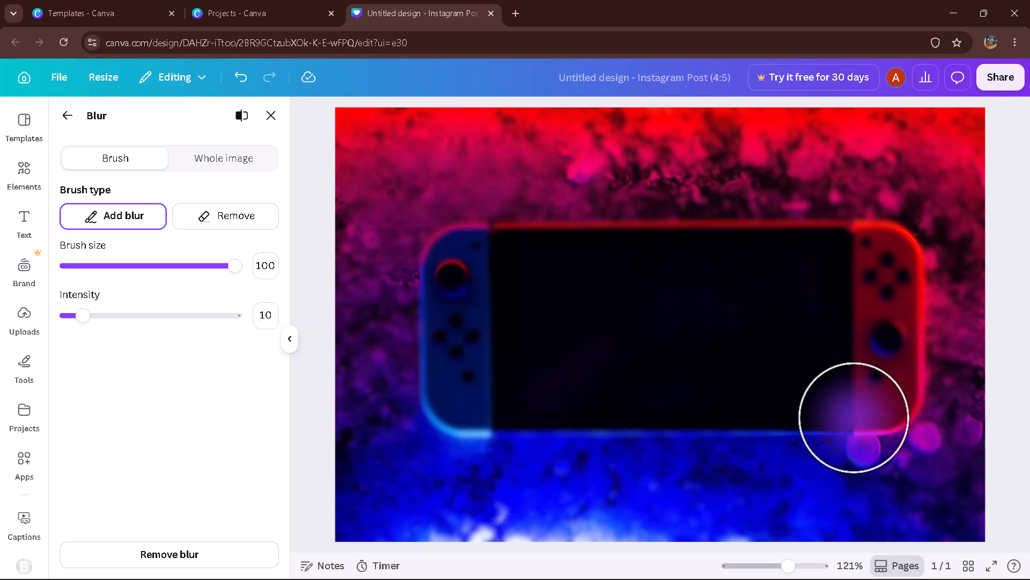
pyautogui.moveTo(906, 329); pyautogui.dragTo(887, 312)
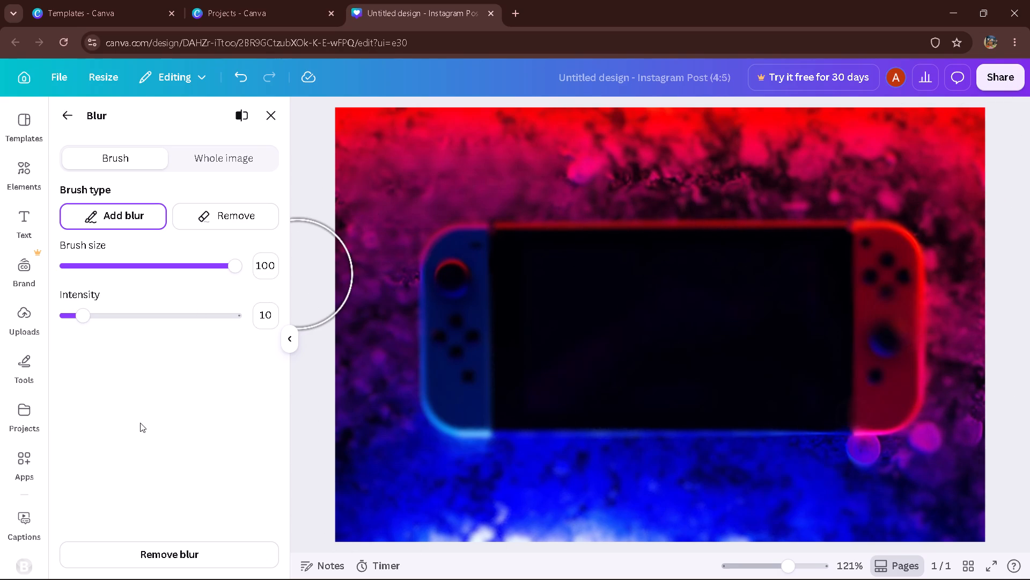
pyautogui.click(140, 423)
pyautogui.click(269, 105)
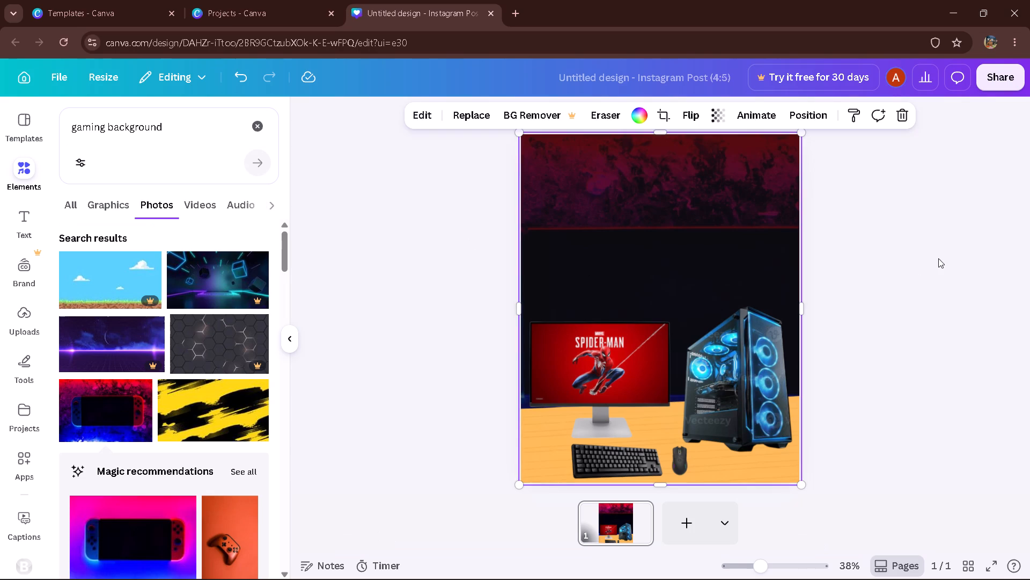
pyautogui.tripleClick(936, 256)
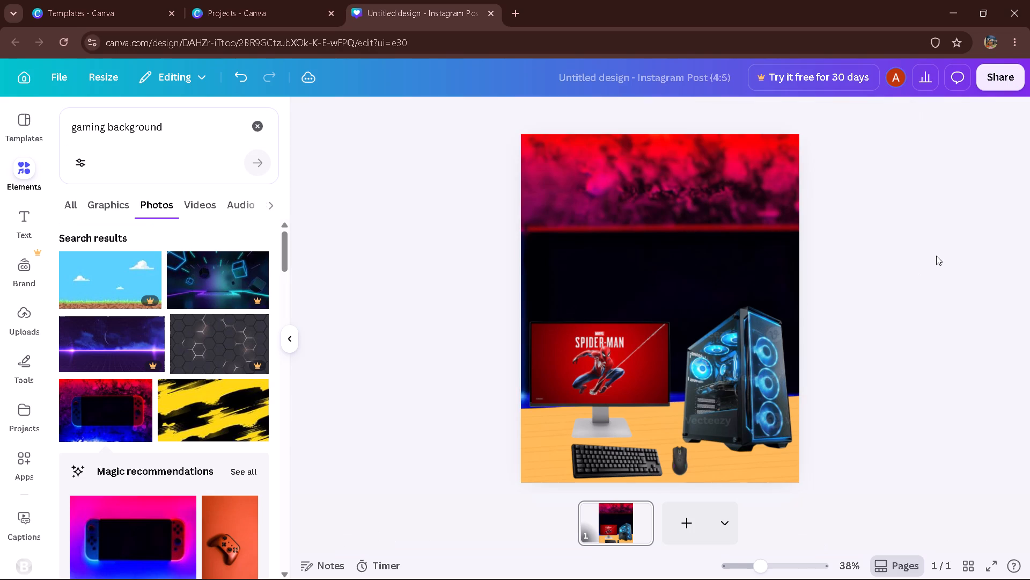
# Undo the blur and the console photo's placement as page background, back to its smaller detached size.
pyautogui.scroll(4, 936, 256)
pyautogui.hotkey('ctrl', 'z')
pyautogui.keyDown('ctrl'); pyautogui.scroll(-3, 936, 256); pyautogui.keyUp('ctrl')
pyautogui.keyDown('ctrl'); pyautogui.scroll(8, 936, 256); pyautogui.keyUp('ctrl')
pyautogui.scroll(-1, 908, 331)
pyautogui.scroll(2, 908, 331)
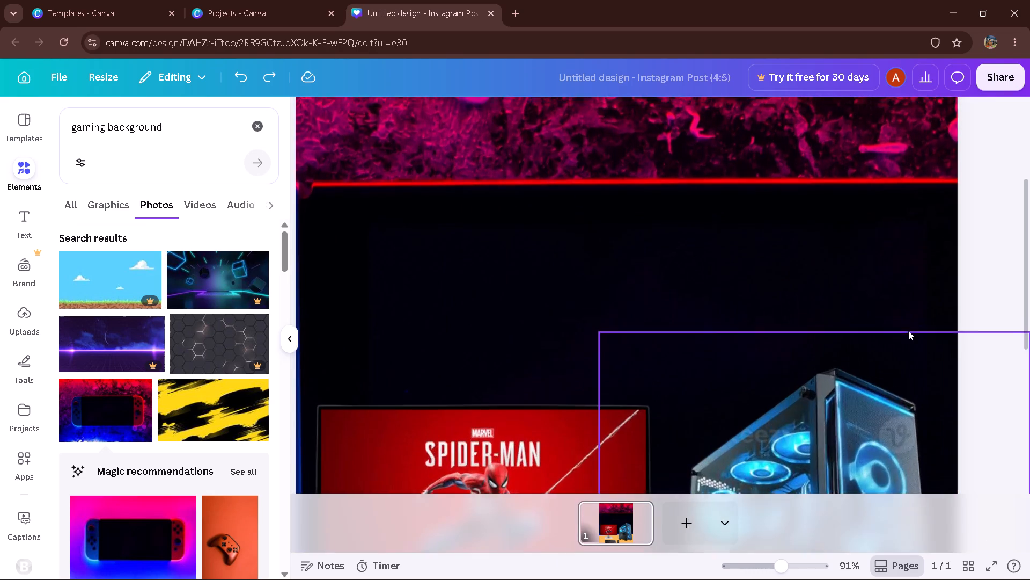
pyautogui.scroll(6, 908, 331)
pyautogui.moveTo(783, 570); pyautogui.dragTo(762, 579)
pyautogui.click(917, 340)
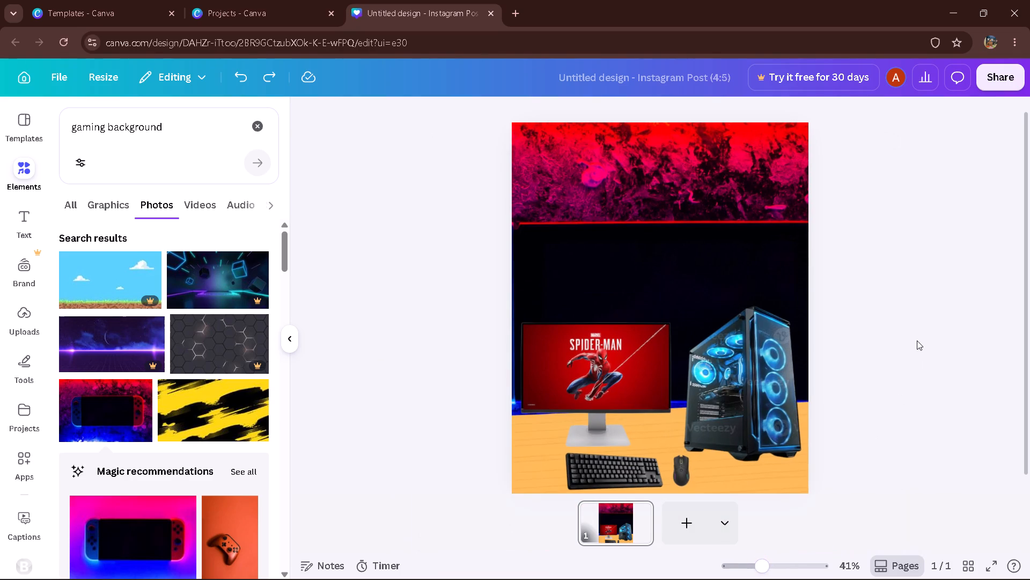
pyautogui.hotkey('ctrl', 'z')
pyautogui.keyDown('ctrl'); pyautogui.scroll(-2, 847, 274); pyautogui.keyUp('ctrl')
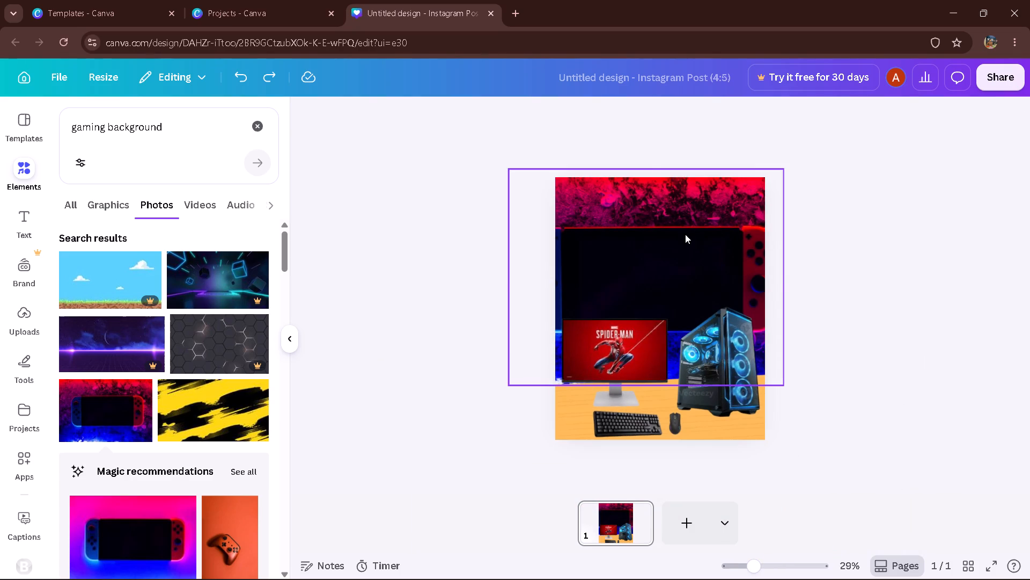
# Move and enlarge the console photo well past the page width so its red textured area fills the page above the table.
pyautogui.moveTo(685, 234); pyautogui.dragTo(697, 258)
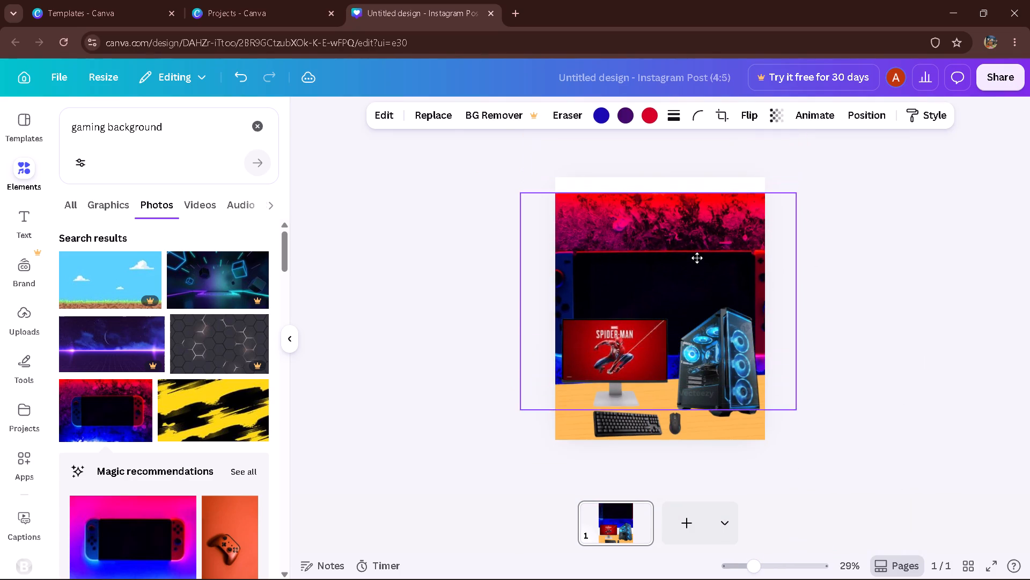
pyautogui.moveTo(697, 258); pyautogui.dragTo(694, 347)
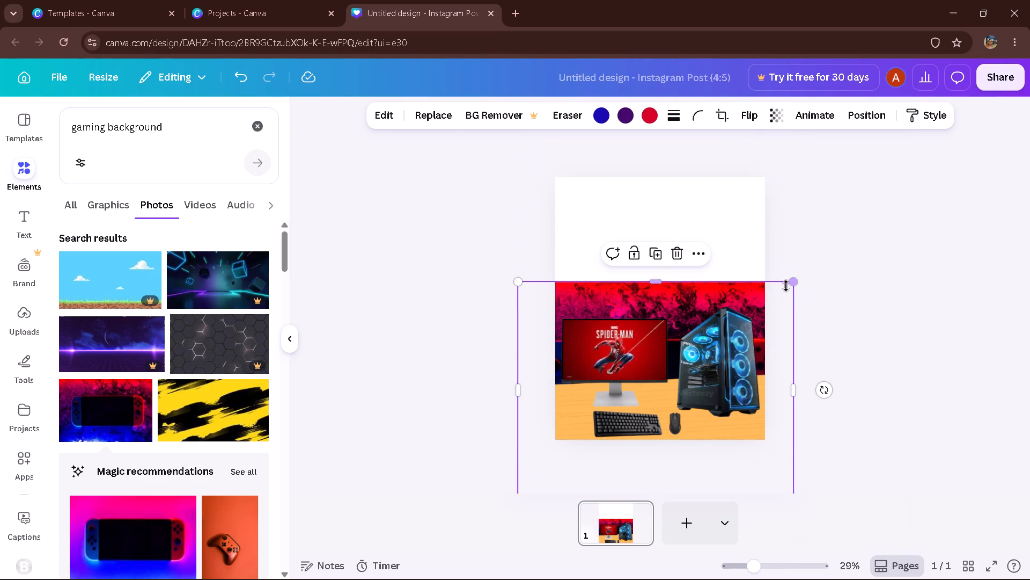
# Enlarge the console photo to about 3,530 by 3,704 and move it so its red texture fills most of the area above the table.
pyautogui.moveTo(794, 282); pyautogui.dragTo(893, 153)
pyautogui.moveTo(819, 215); pyautogui.dragTo(760, 291)
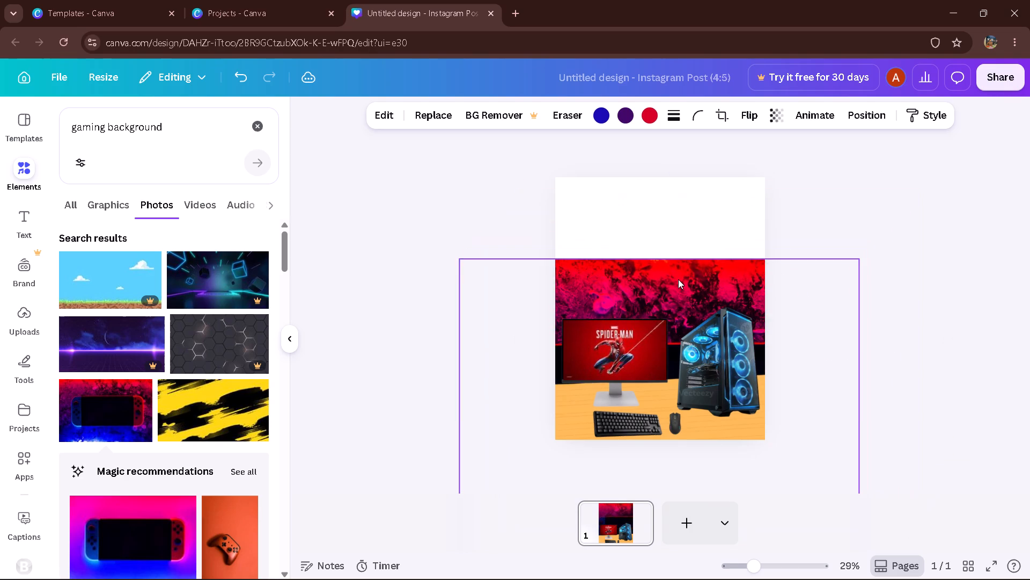
pyautogui.moveTo(663, 258); pyautogui.dragTo(661, 153)
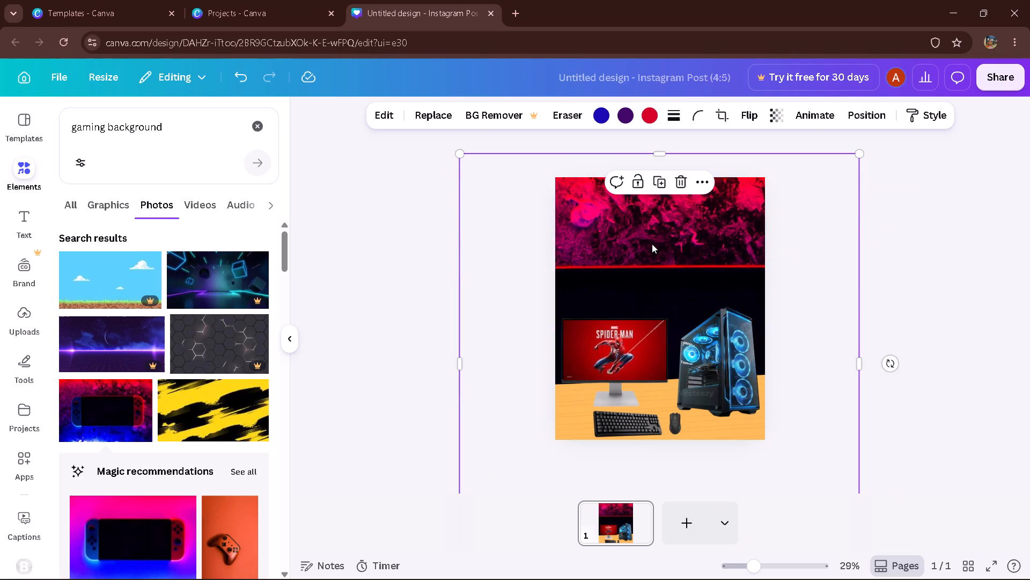
pyautogui.moveTo(652, 244); pyautogui.dragTo(656, 319)
pyautogui.moveTo(863, 228); pyautogui.dragTo(886, 221)
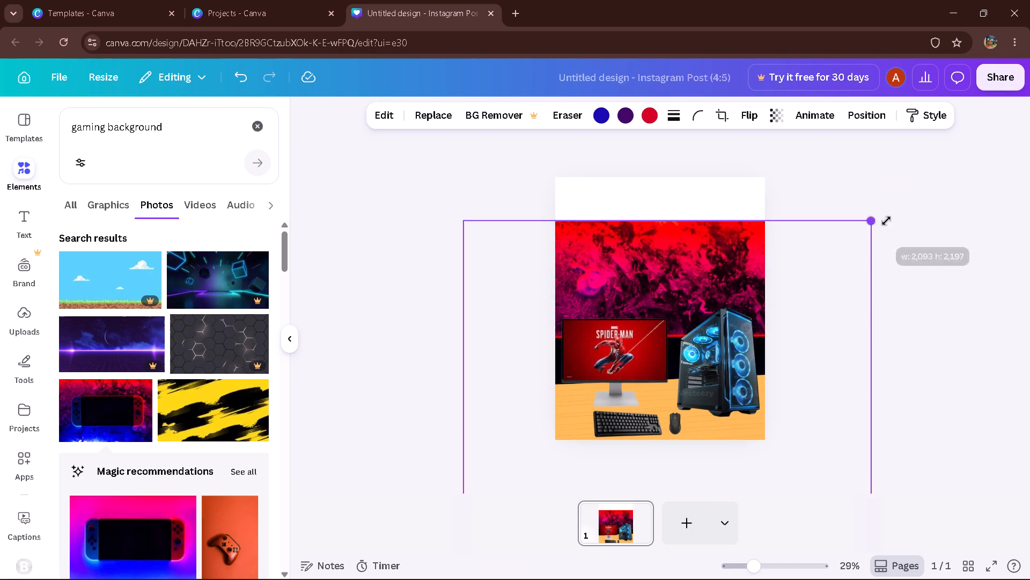
pyautogui.moveTo(886, 221); pyautogui.dragTo(959, 209)
pyautogui.moveTo(858, 237); pyautogui.dragTo(828, 333)
pyautogui.moveTo(893, 272); pyautogui.dragTo(985, 120)
pyautogui.moveTo(885, 218); pyautogui.dragTo(863, 279)
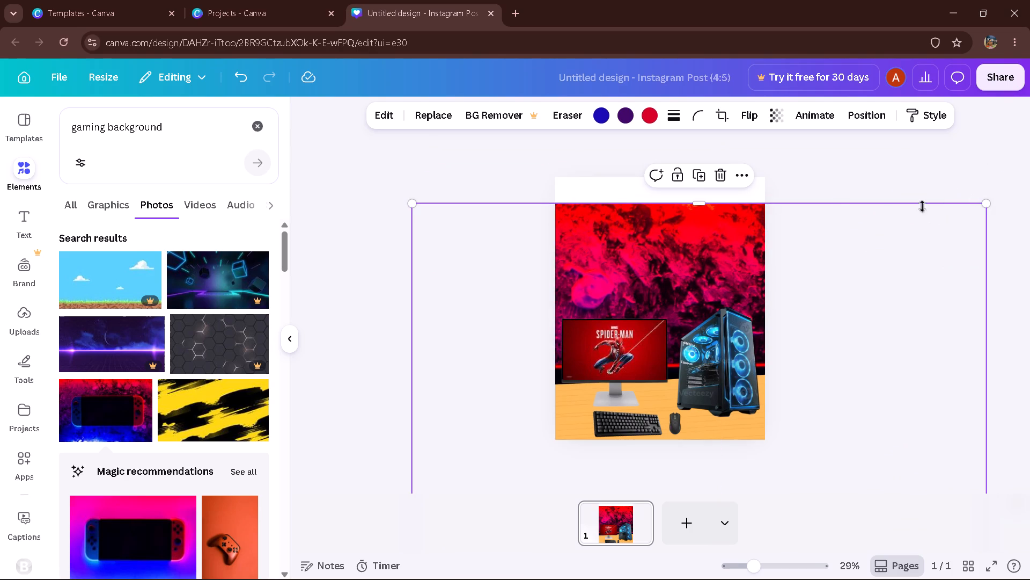
pyautogui.moveTo(413, 202); pyautogui.dragTo(225, 155)
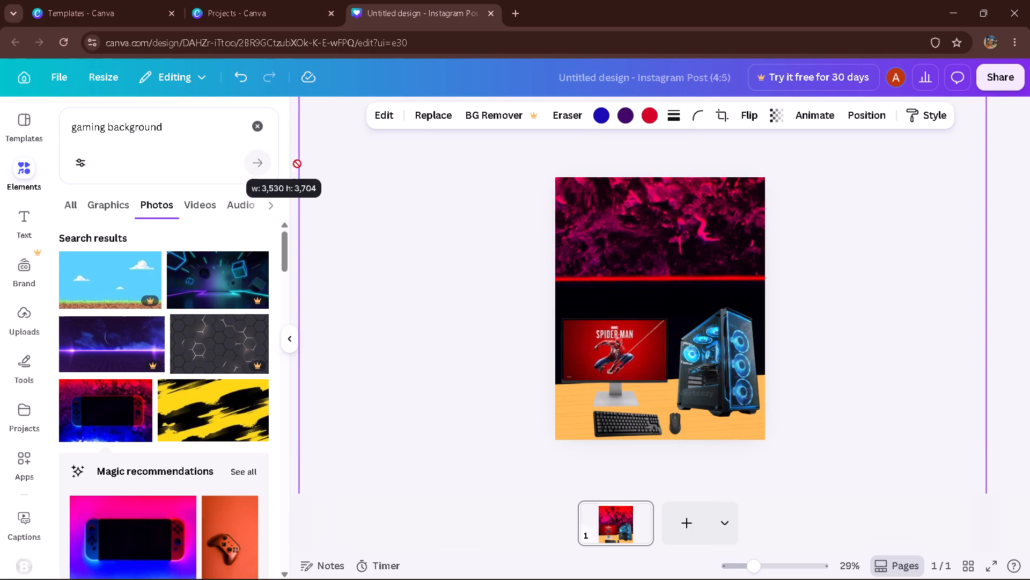
pyautogui.moveTo(835, 223); pyautogui.dragTo(835, 326)
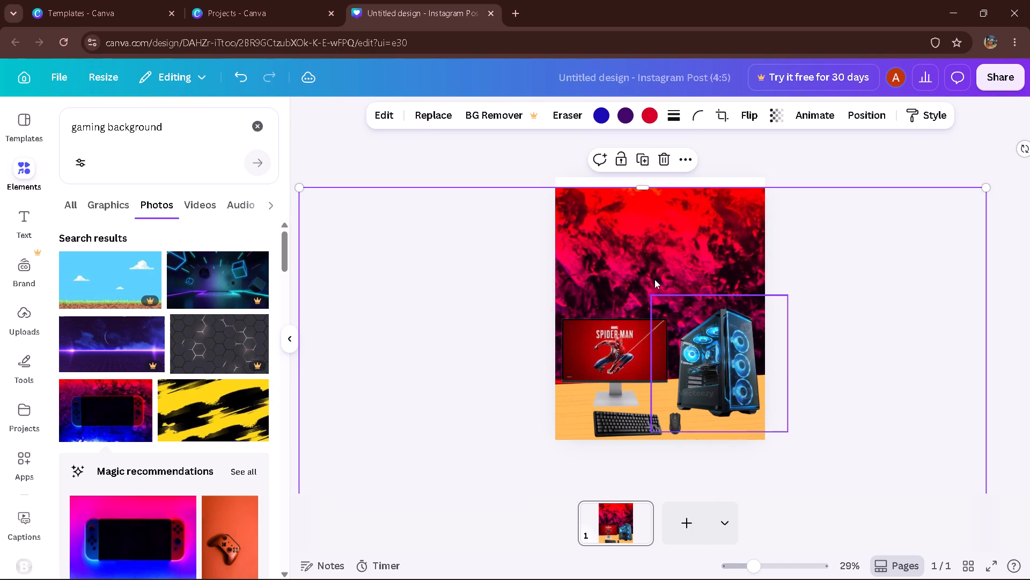
# Enlarge the console photo slightly more and align its top edge with the page top, covering the remaining white strip.
pyautogui.scroll(-3, 661, 194)
pyautogui.scroll(7, 654, 194)
pyautogui.scroll(-1, 645, 221)
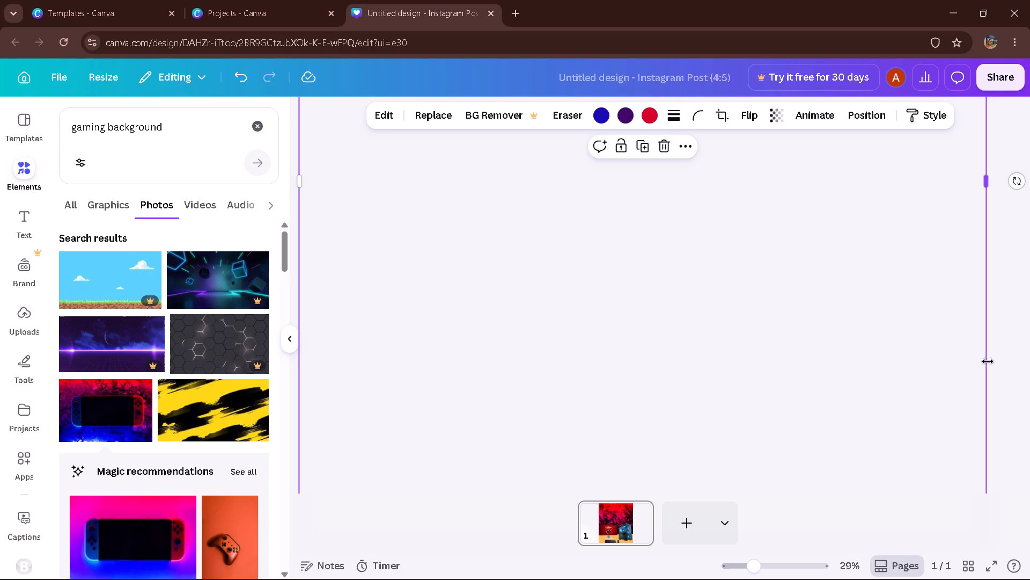
pyautogui.click(1006, 357)
pyautogui.press('Up')
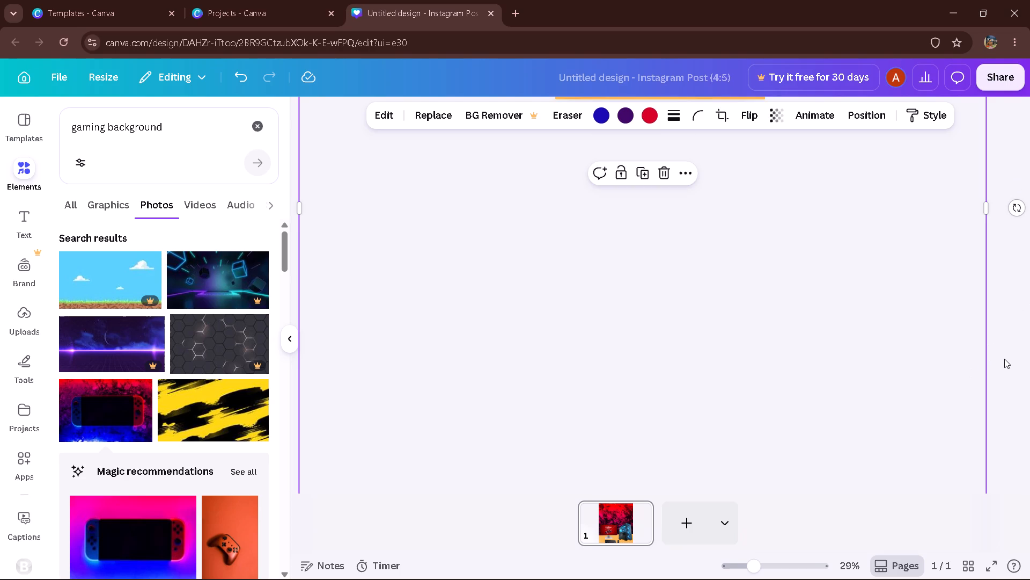
pyautogui.scroll(6, 763, 315)
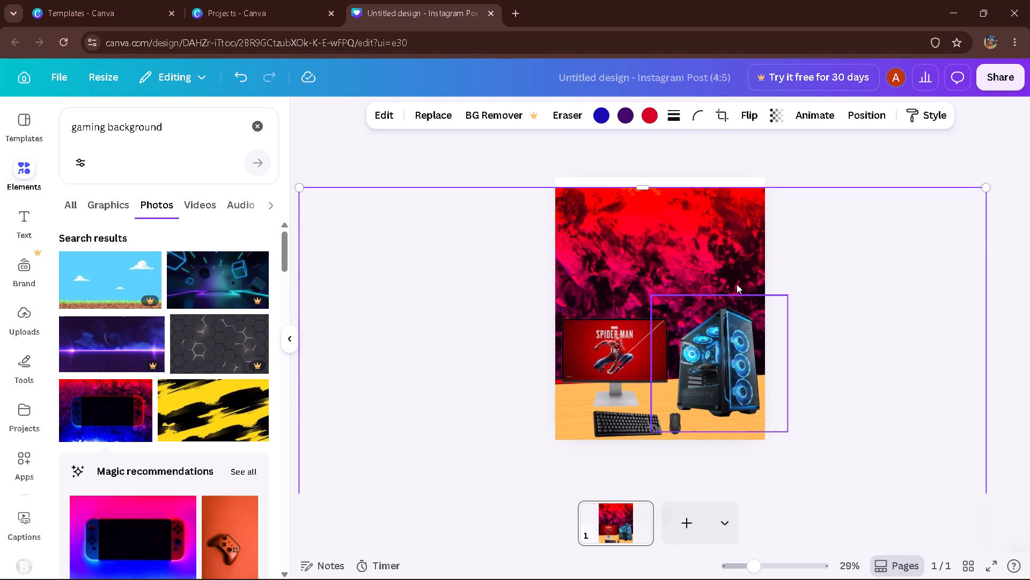
pyautogui.moveTo(652, 192); pyautogui.dragTo(643, 180)
pyautogui.moveTo(985, 178); pyautogui.dragTo(1020, 166)
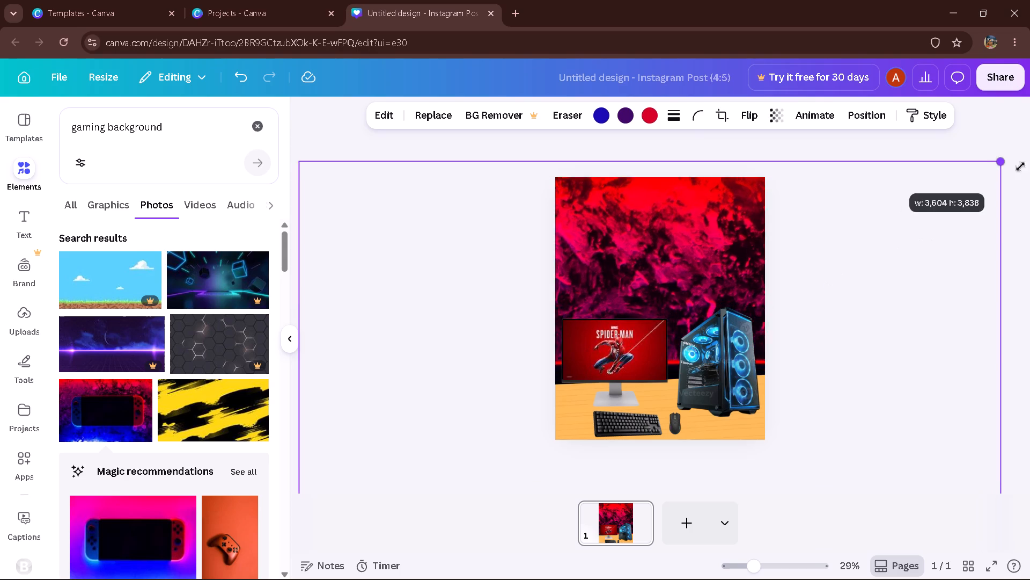
pyautogui.moveTo(1020, 166); pyautogui.dragTo(1027, 166)
pyautogui.moveTo(922, 220); pyautogui.dragTo(920, 248)
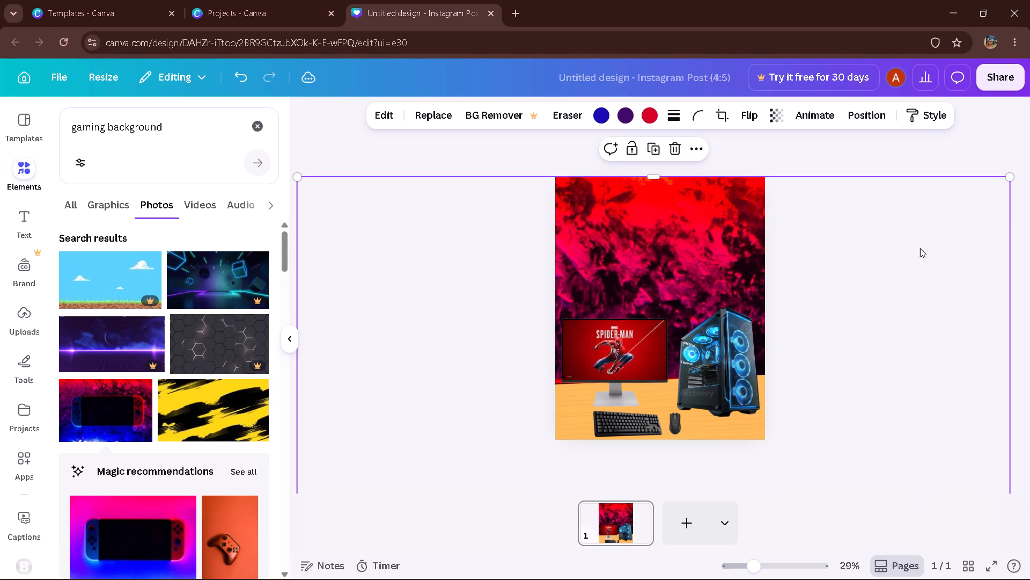
# Open the Blur brush for the enlarged photo and brush blur over the textured area along the photo's edges and above the console.
pyautogui.click(392, 120)
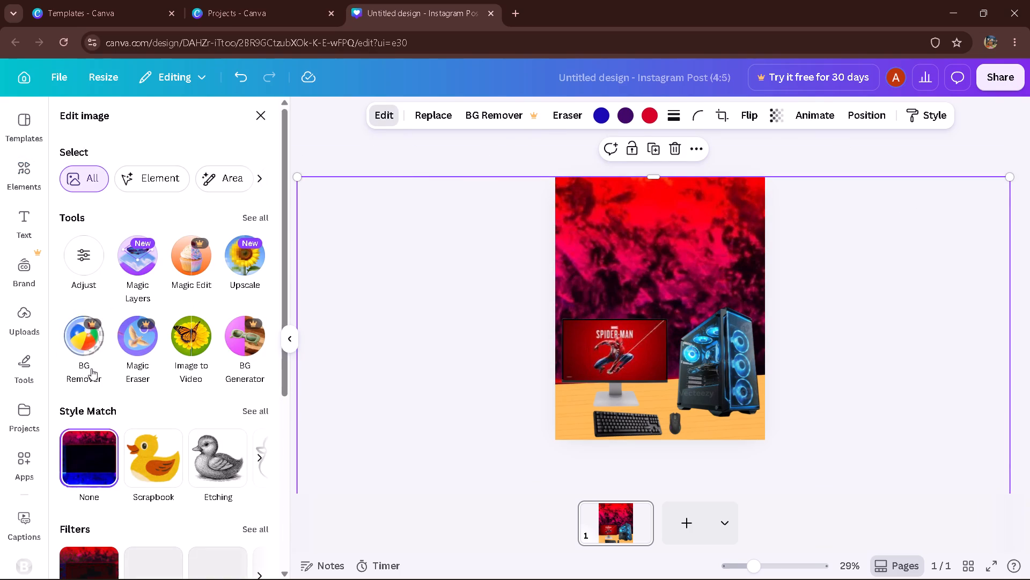
pyautogui.click(251, 218)
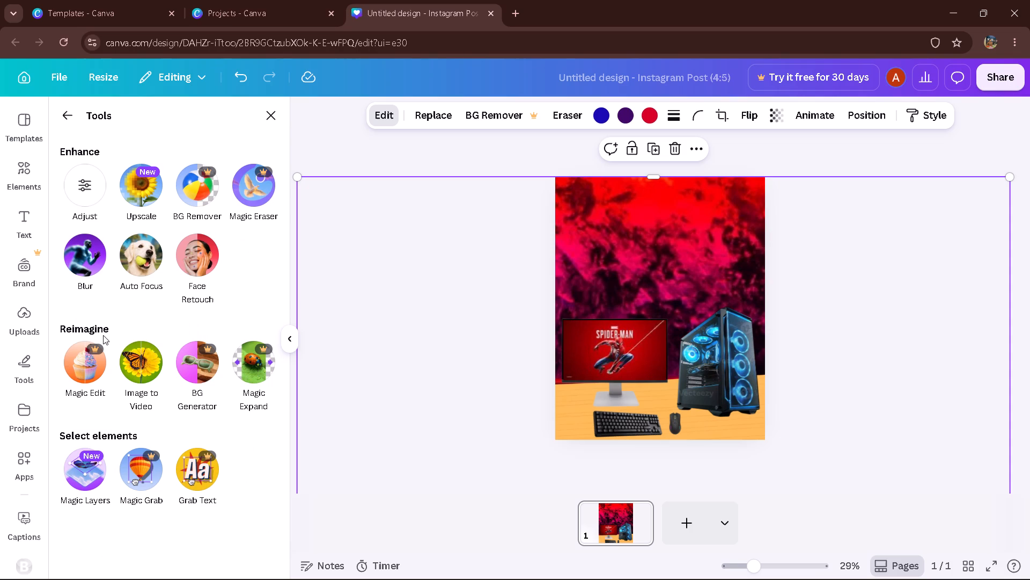
pyautogui.click(94, 267)
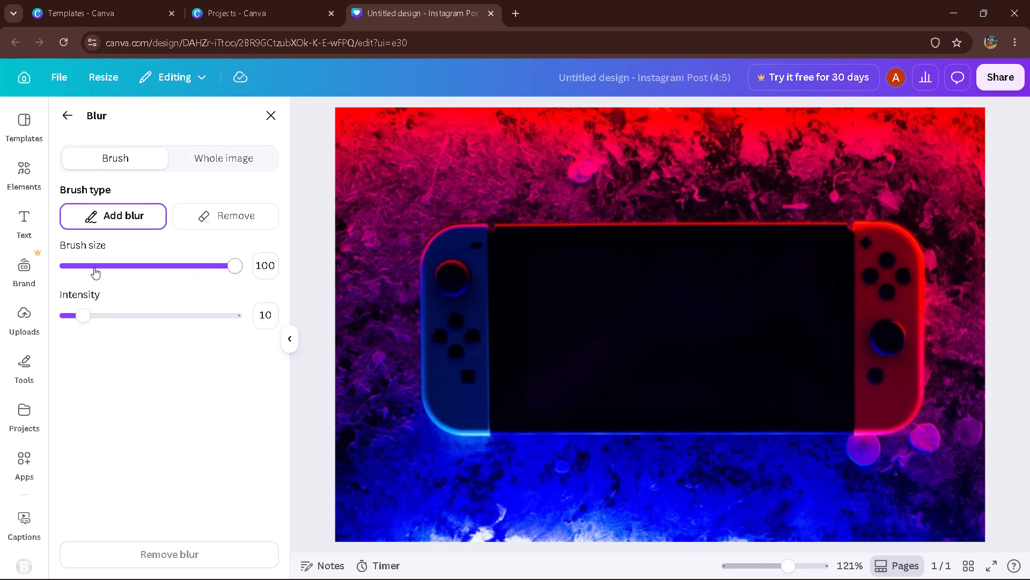
pyautogui.scroll(-2, 82, 312)
pyautogui.scroll(1, 112, 312)
pyautogui.scroll(-1, 140, 319)
pyautogui.scroll(1, 161, 321)
pyautogui.scroll(-4, 164, 321)
pyautogui.scroll(1, 447, 247)
pyautogui.scroll(-1, 447, 237)
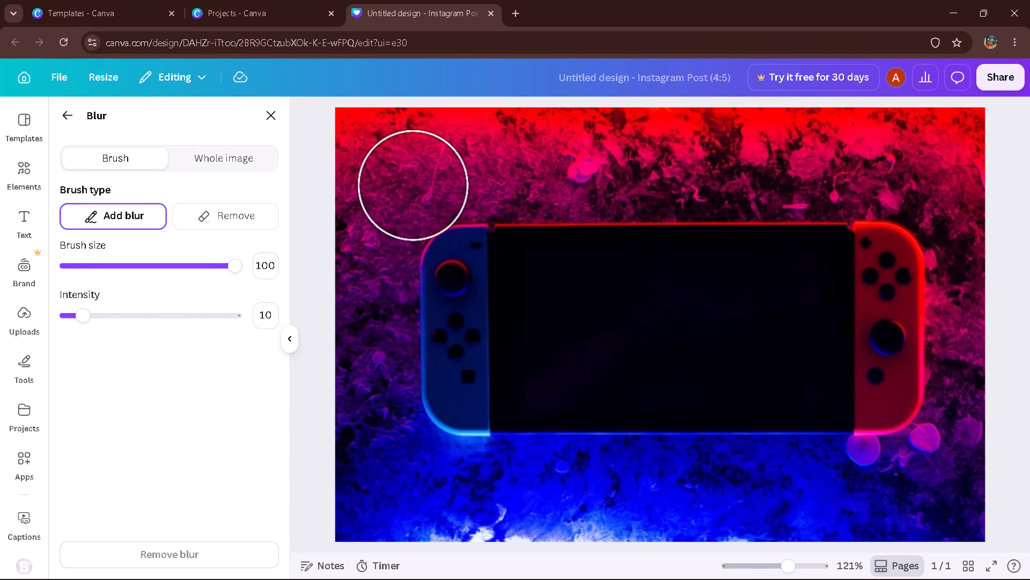
pyautogui.moveTo(347, 141); pyautogui.dragTo(947, 117)
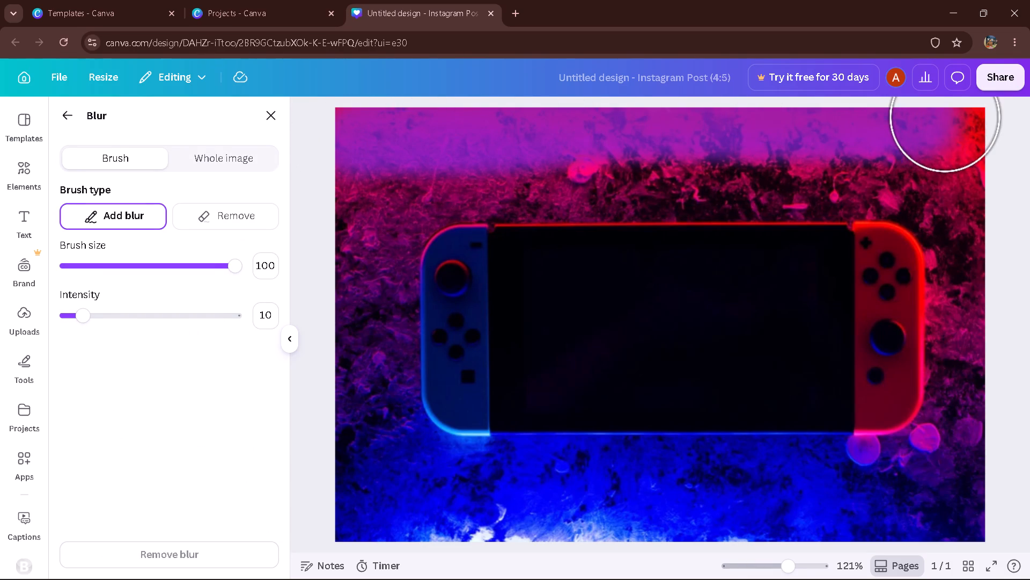
pyautogui.moveTo(947, 117); pyautogui.dragTo(483, 523)
pyautogui.scroll(2, 976, 509)
pyautogui.scroll(1, 812, 510)
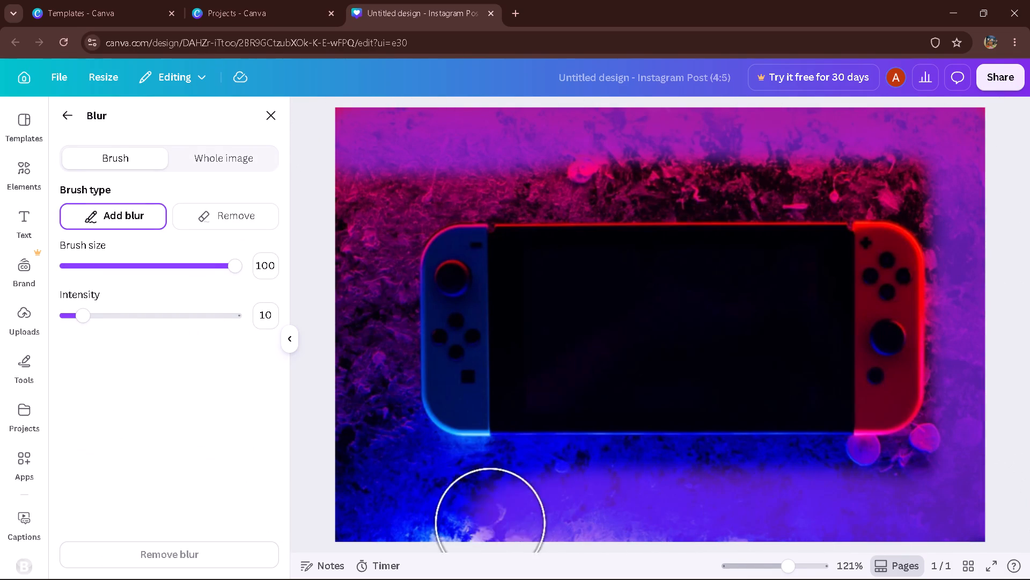
pyautogui.moveTo(483, 523); pyautogui.dragTo(774, 185)
pyautogui.scroll(1, 406, 533)
pyautogui.scroll(1, 357, 521)
pyautogui.scroll(1, 361, 260)
pyautogui.scroll(-1, 361, 237)
pyautogui.scroll(-1, 433, 185)
pyautogui.scroll(1, 502, 185)
pyautogui.scroll(-3, 502, 185)
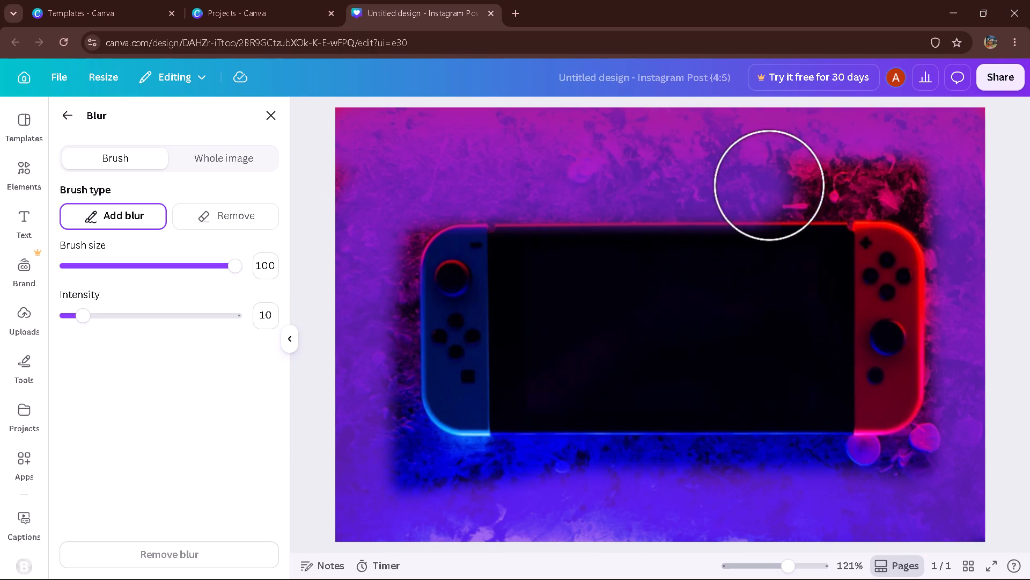
# Brush blur over the area around the console, both controllers and the upper and lower edges of its screen.
pyautogui.moveTo(774, 185); pyautogui.dragTo(500, 462)
pyautogui.scroll(1, 809, 176)
pyautogui.scroll(-1, 830, 173)
pyautogui.scroll(2, 865, 173)
pyautogui.scroll(-1, 906, 178)
pyautogui.scroll(1, 906, 190)
pyautogui.scroll(3, 878, 453)
pyautogui.scroll(-4, 857, 453)
pyautogui.scroll(1, 711, 453)
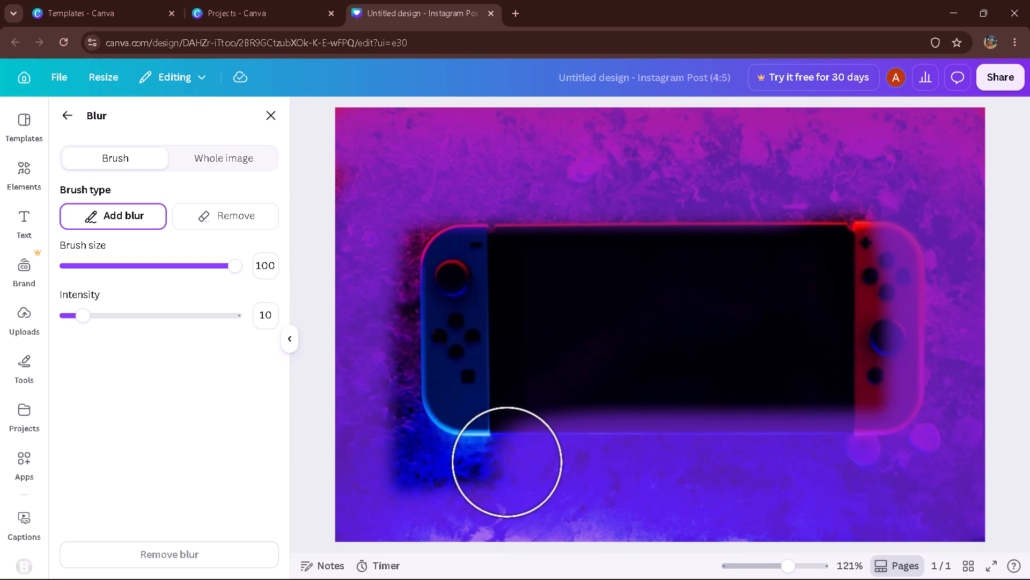
pyautogui.moveTo(500, 462); pyautogui.dragTo(860, 284)
pyautogui.scroll(1, 451, 467)
pyautogui.scroll(-3, 448, 467)
pyautogui.scroll(1, 415, 291)
pyautogui.scroll(-9, 415, 289)
pyautogui.scroll(1, 481, 260)
pyautogui.scroll(-1, 650, 251)
pyautogui.scroll(2, 774, 228)
pyautogui.scroll(-1, 807, 228)
pyautogui.scroll(1, 847, 228)
pyautogui.scroll(-3, 860, 244)
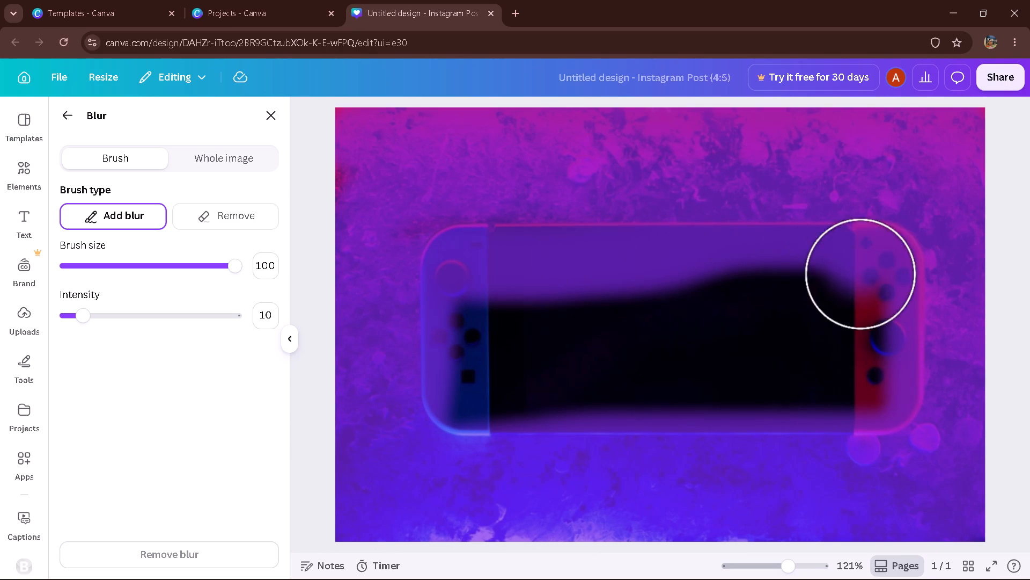
pyautogui.scroll(-2, 860, 284)
# Brush blur across the remaining dark area of the console screen and the leftover unblurred patches on the controllers.
pyautogui.moveTo(860, 284); pyautogui.dragTo(701, 308)
pyautogui.scroll(1, 849, 394)
pyautogui.scroll(-1, 849, 394)
pyautogui.scroll(1, 840, 396)
pyautogui.scroll(-1, 779, 396)
pyautogui.scroll(2, 673, 385)
pyautogui.scroll(-1, 636, 392)
pyautogui.scroll(1, 624, 394)
pyautogui.scroll(-4, 624, 394)
pyautogui.scroll(1, 469, 383)
pyautogui.scroll(-1, 467, 373)
pyautogui.scroll(2, 462, 359)
pyautogui.scroll(-9, 462, 354)
pyautogui.scroll(1, 483, 343)
pyautogui.scroll(-3, 577, 327)
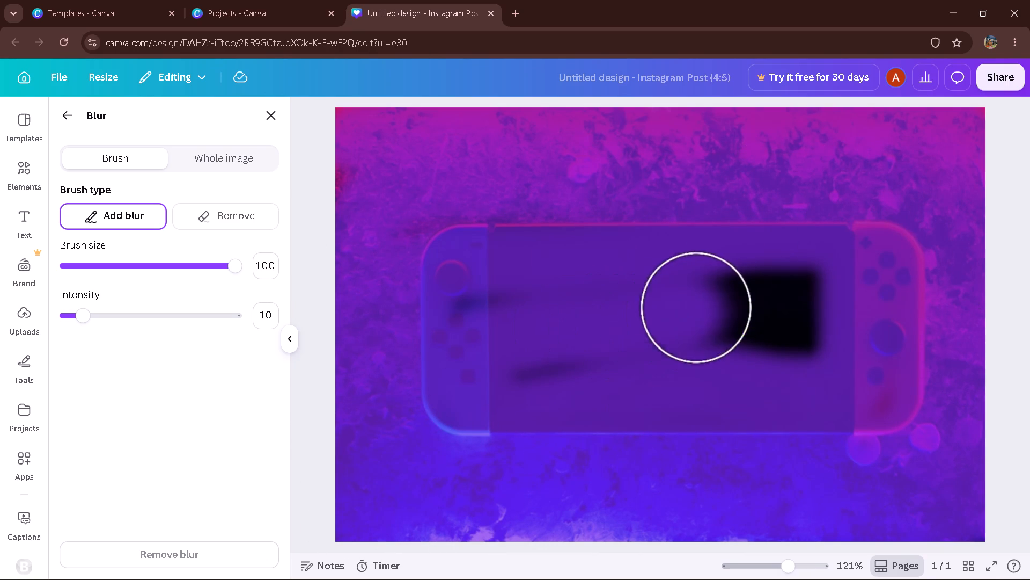
pyautogui.moveTo(701, 308); pyautogui.dragTo(469, 310)
pyautogui.scroll(-17, 814, 331)
pyautogui.scroll(1, 594, 366)
pyautogui.scroll(-1, 575, 368)
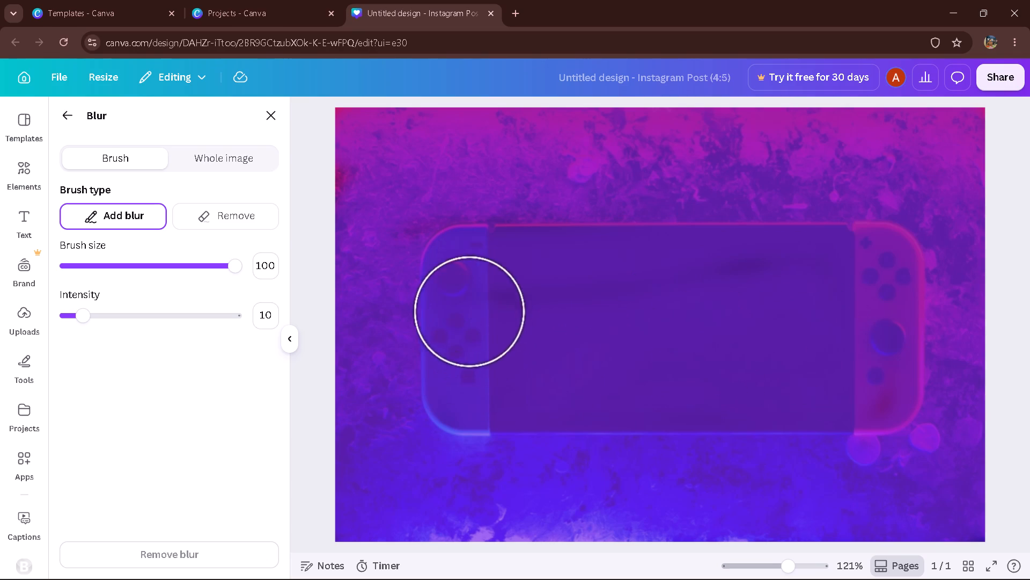
pyautogui.moveTo(469, 310); pyautogui.dragTo(774, 274)
pyautogui.scroll(2, 506, 303)
pyautogui.scroll(-1, 530, 303)
pyautogui.scroll(1, 767, 279)
pyautogui.scroll(-7, 882, 295)
pyautogui.scroll(4, 896, 331)
pyautogui.scroll(-3, 758, 357)
pyautogui.scroll(1, 298, 336)
pyautogui.scroll(4, 271, 115)
pyautogui.scroll(-4, 276, 108)
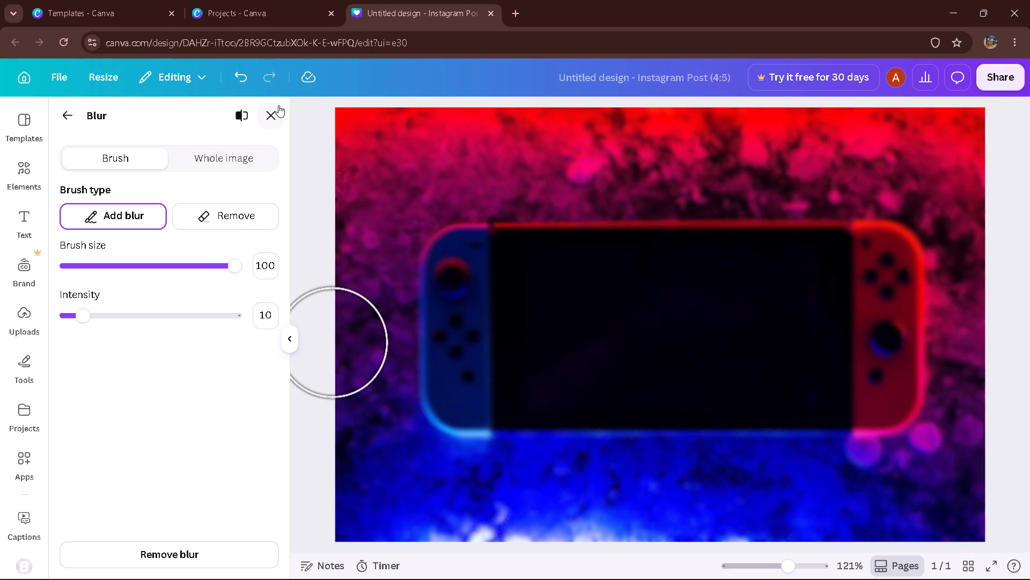
# Close the Blur brush settings and return to the full page.
pyautogui.scroll(-3, 278, 105)
pyautogui.scroll(3, 278, 105)
pyautogui.scroll(-7, 277, 103)
pyautogui.click(272, 107)
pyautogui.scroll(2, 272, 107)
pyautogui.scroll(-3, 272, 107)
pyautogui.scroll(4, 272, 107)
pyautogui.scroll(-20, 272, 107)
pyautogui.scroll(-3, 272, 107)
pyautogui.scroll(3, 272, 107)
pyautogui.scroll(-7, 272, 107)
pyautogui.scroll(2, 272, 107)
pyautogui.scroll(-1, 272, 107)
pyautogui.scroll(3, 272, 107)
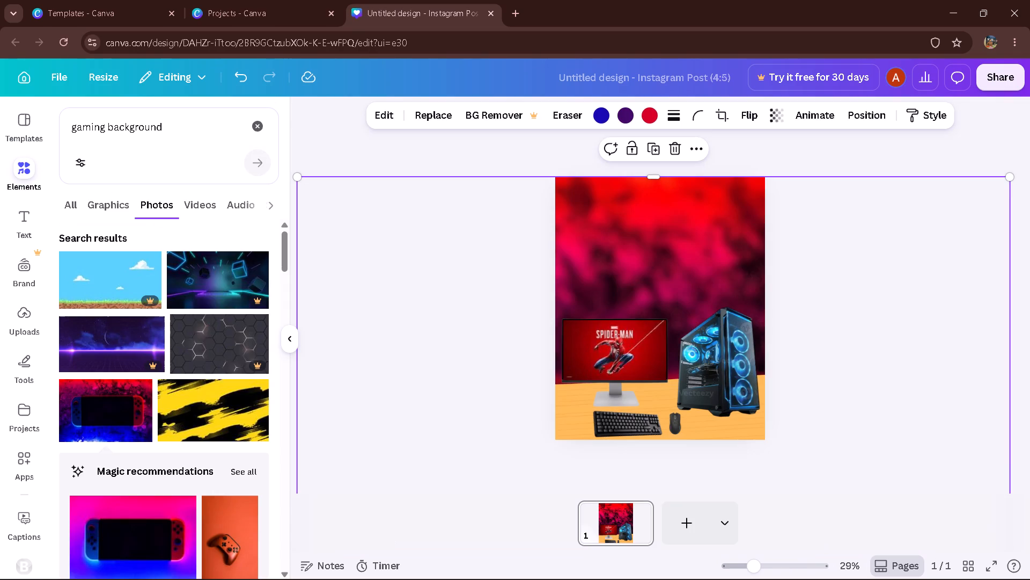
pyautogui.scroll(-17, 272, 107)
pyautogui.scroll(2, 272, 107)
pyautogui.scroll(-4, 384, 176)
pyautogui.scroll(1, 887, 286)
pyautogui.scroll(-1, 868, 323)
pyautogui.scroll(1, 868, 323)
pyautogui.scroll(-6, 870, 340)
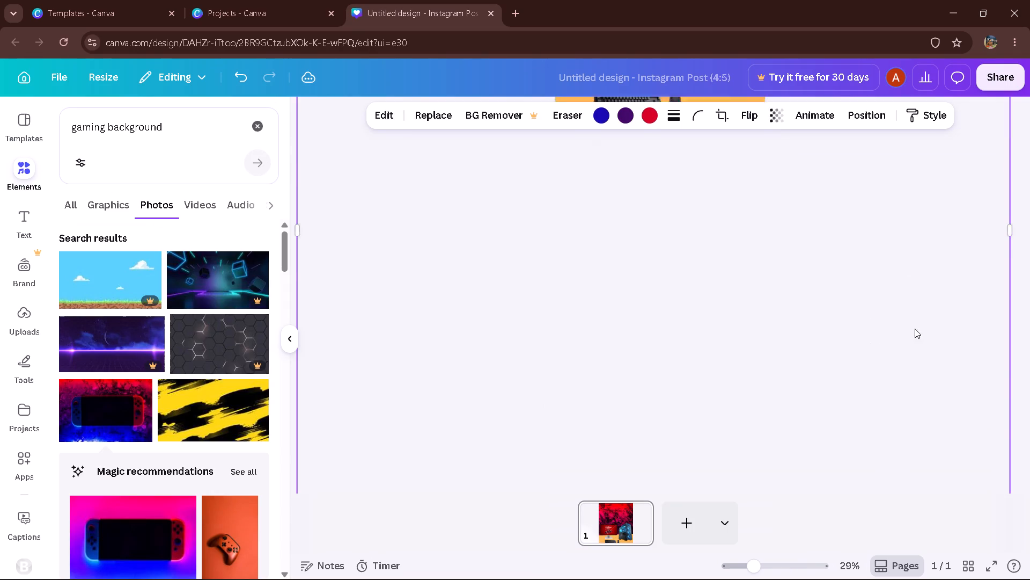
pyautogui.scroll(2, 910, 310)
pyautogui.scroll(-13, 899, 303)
# Deselect the background photo and undo the last change so the blurred photo is back behind the desk scene.
pyautogui.click(899, 303)
pyautogui.scroll(-3, 899, 303)
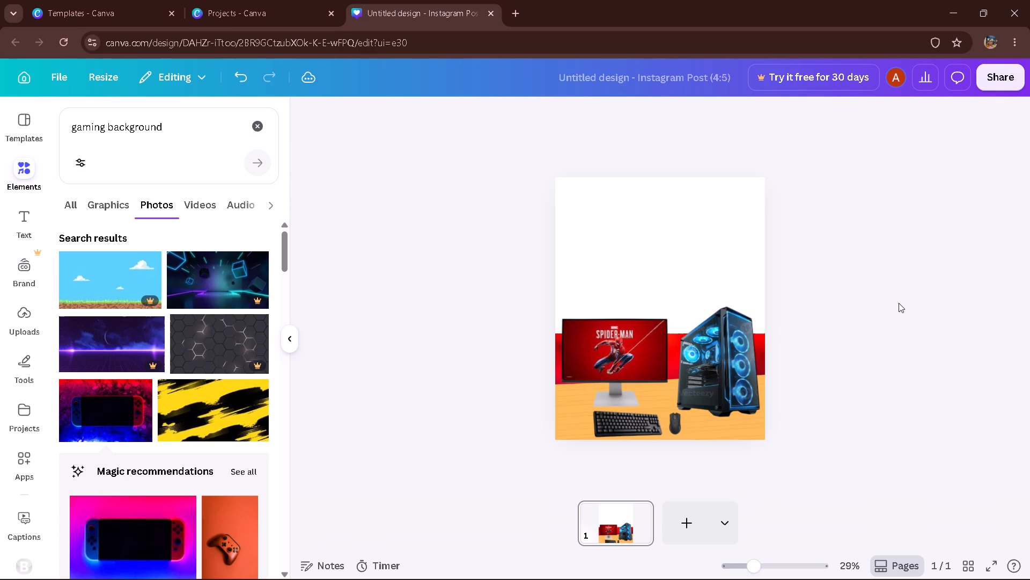
pyautogui.scroll(2, 899, 303)
pyautogui.scroll(-2, 899, 303)
pyautogui.keyDown('ctrl'); pyautogui.scroll(1, 899, 303); pyautogui.keyUp('ctrl')
pyautogui.keyDown('ctrl'); pyautogui.scroll(-2, 899, 303); pyautogui.keyUp('ctrl')
pyautogui.hotkey('ctrl', 'z')
pyautogui.keyDown('ctrl'); pyautogui.scroll(2, 899, 303); pyautogui.keyUp('ctrl')
pyautogui.scroll(-6, 899, 303)
pyautogui.scroll(2, 899, 303)
pyautogui.scroll(-3, 899, 303)
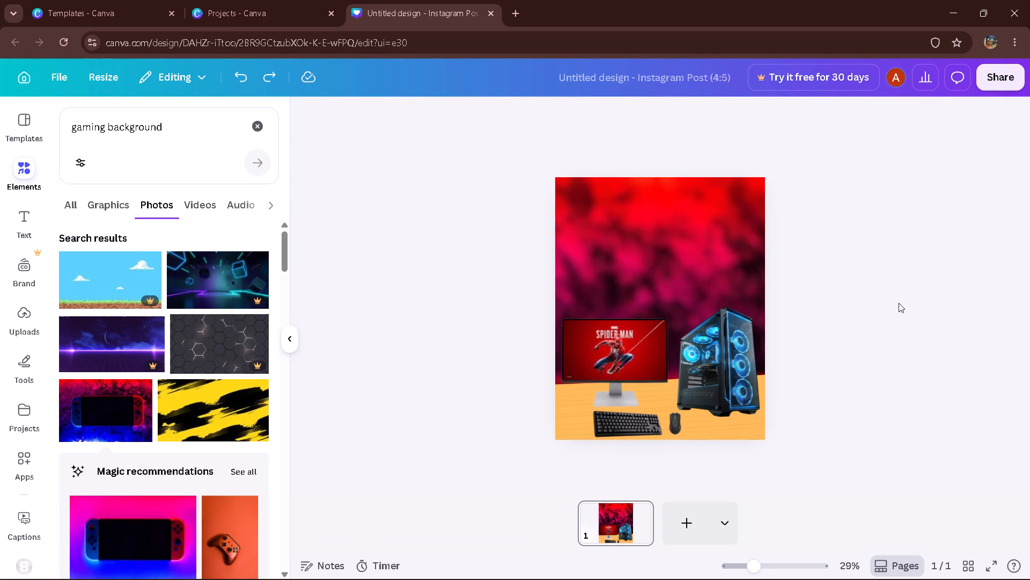
pyautogui.click(899, 303)
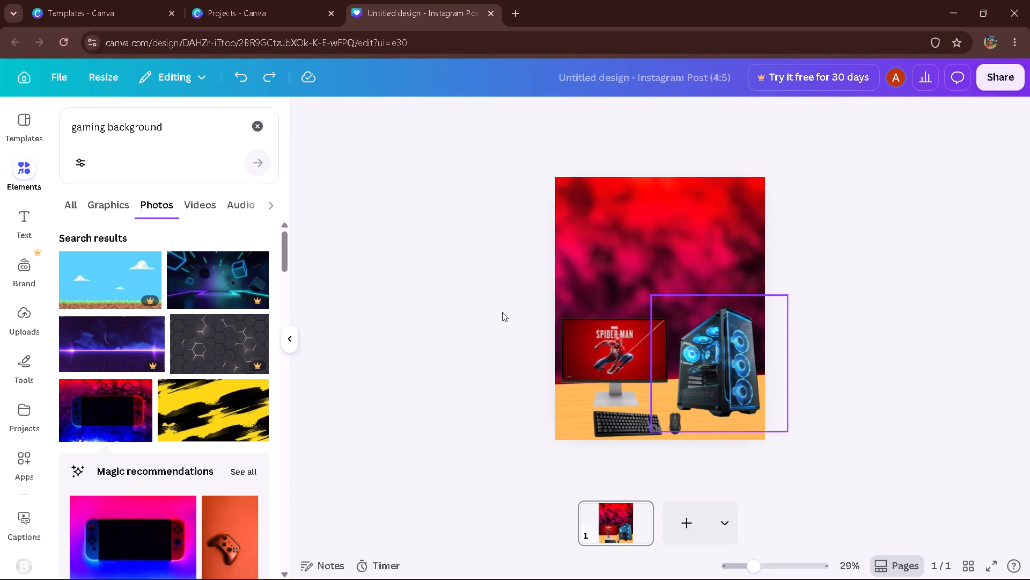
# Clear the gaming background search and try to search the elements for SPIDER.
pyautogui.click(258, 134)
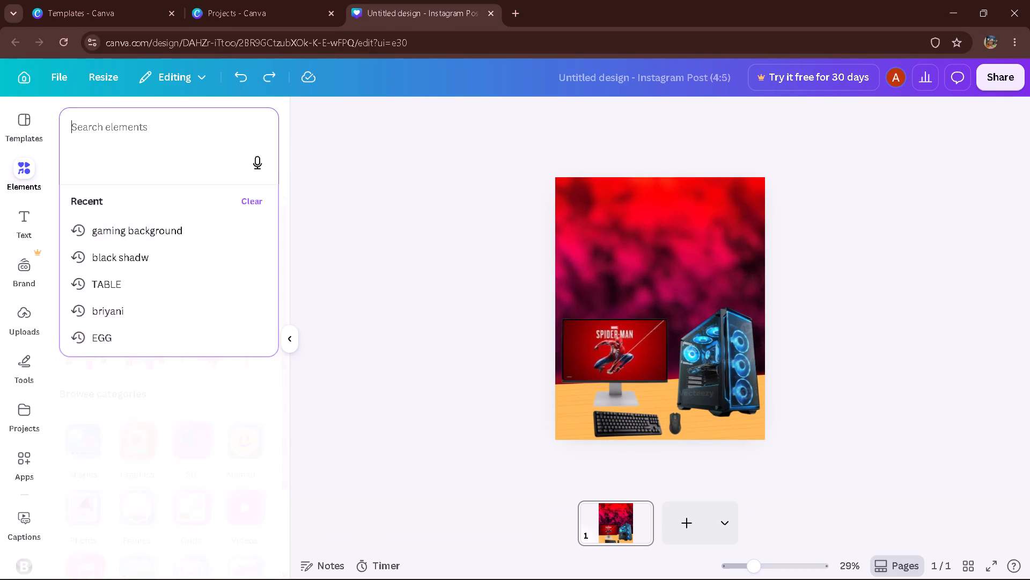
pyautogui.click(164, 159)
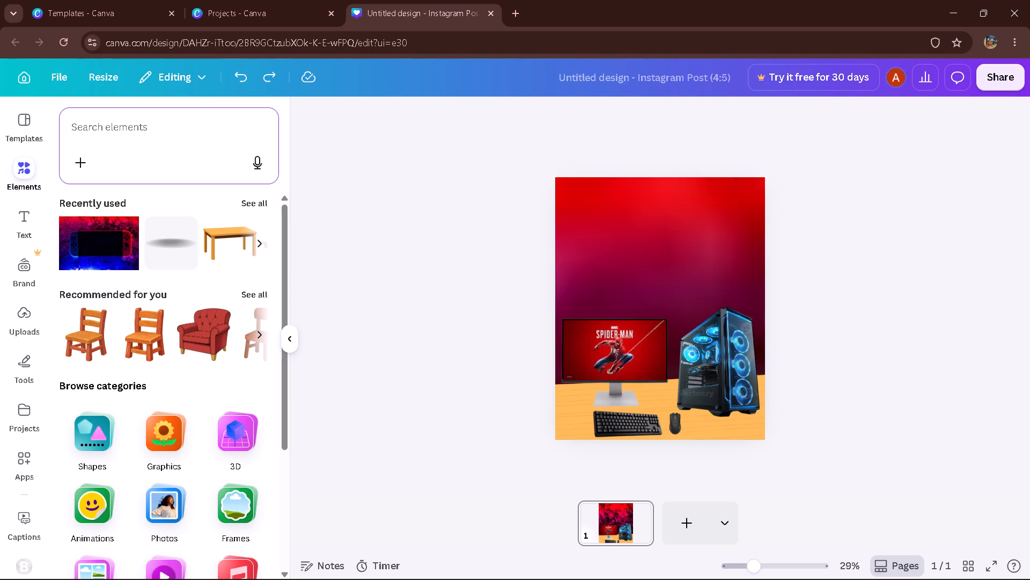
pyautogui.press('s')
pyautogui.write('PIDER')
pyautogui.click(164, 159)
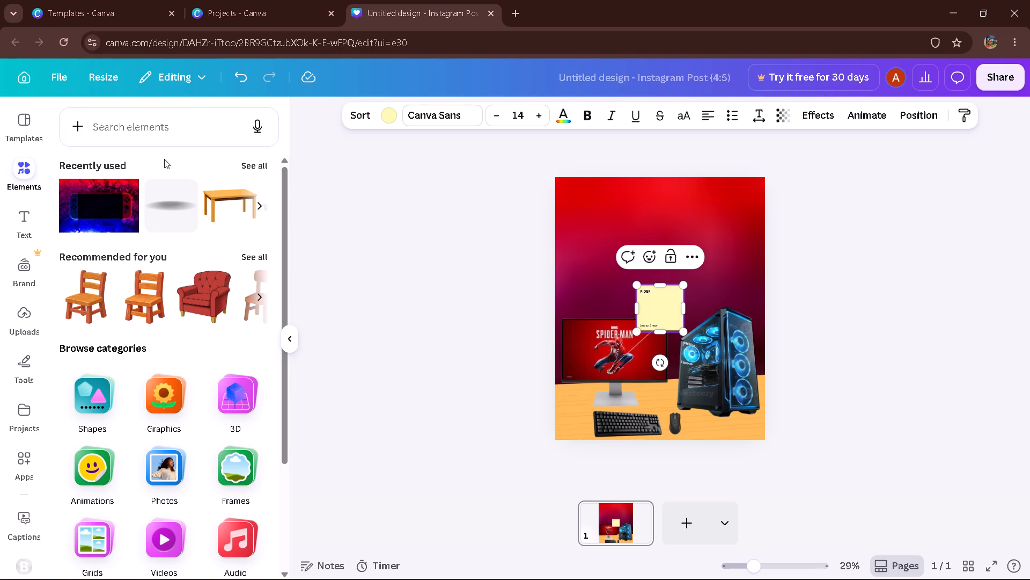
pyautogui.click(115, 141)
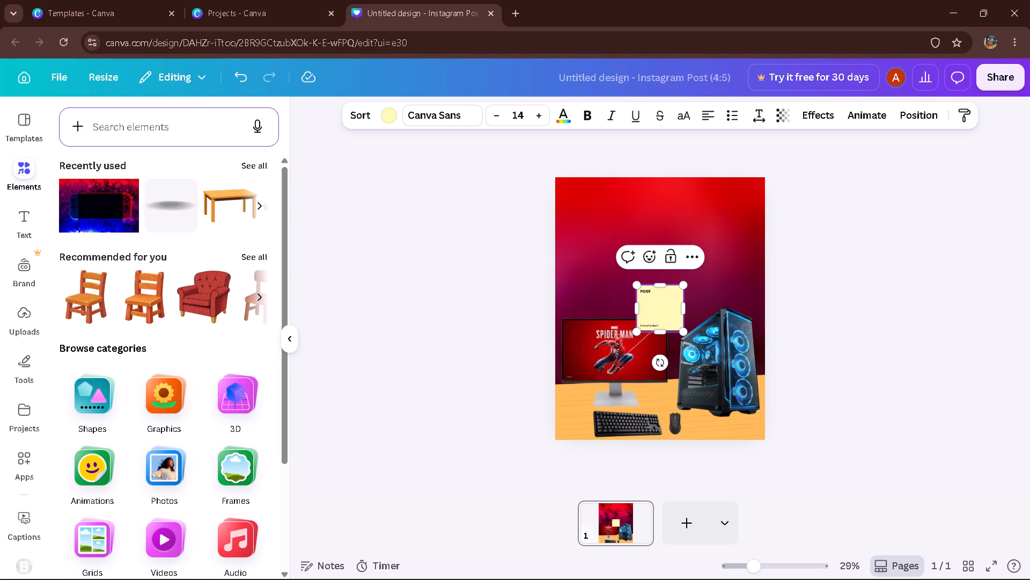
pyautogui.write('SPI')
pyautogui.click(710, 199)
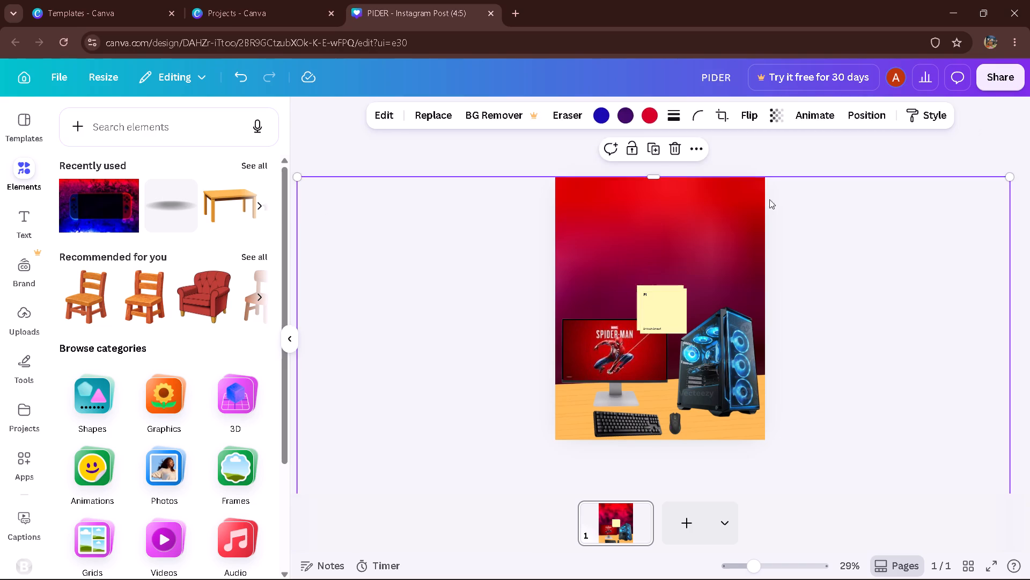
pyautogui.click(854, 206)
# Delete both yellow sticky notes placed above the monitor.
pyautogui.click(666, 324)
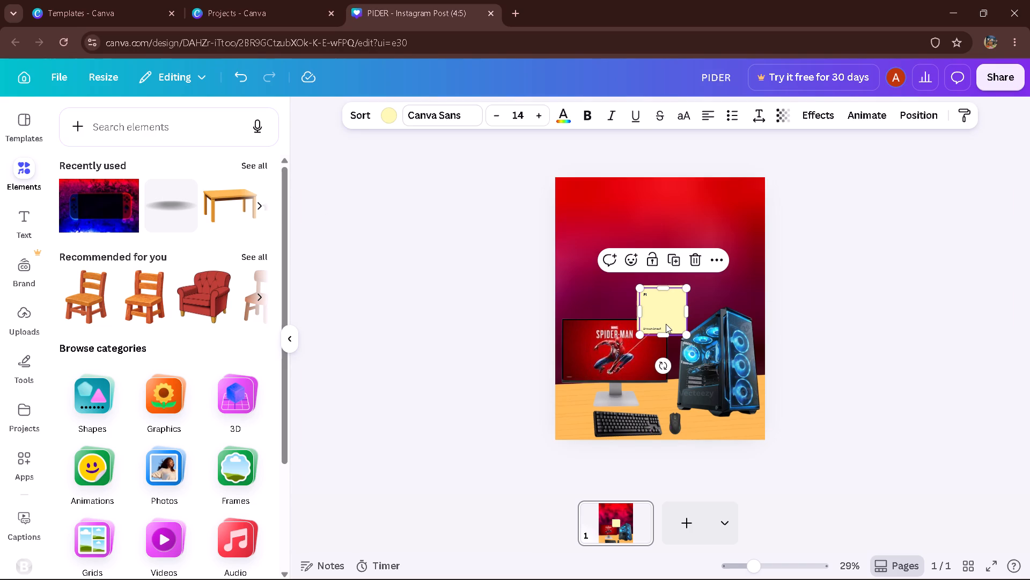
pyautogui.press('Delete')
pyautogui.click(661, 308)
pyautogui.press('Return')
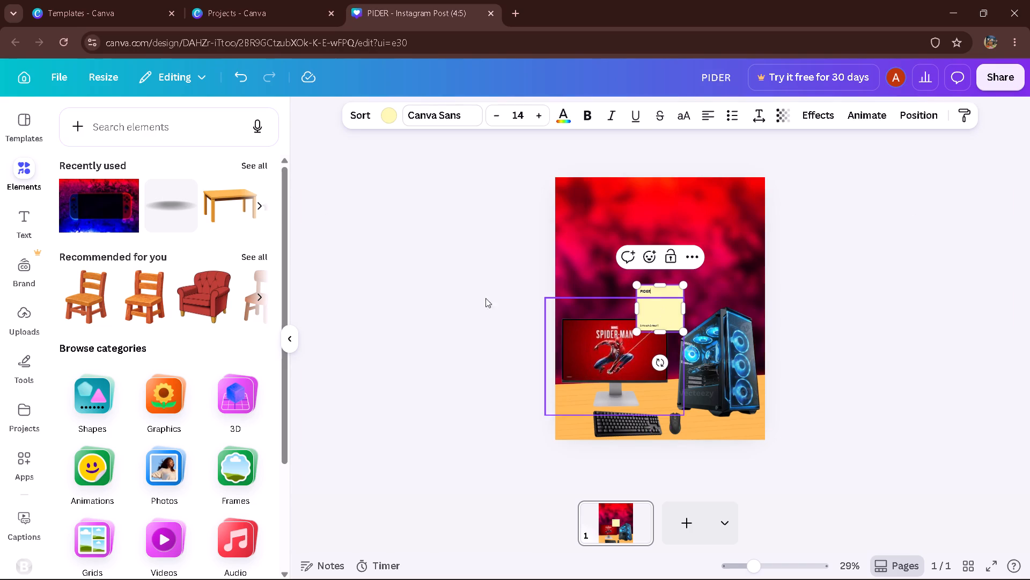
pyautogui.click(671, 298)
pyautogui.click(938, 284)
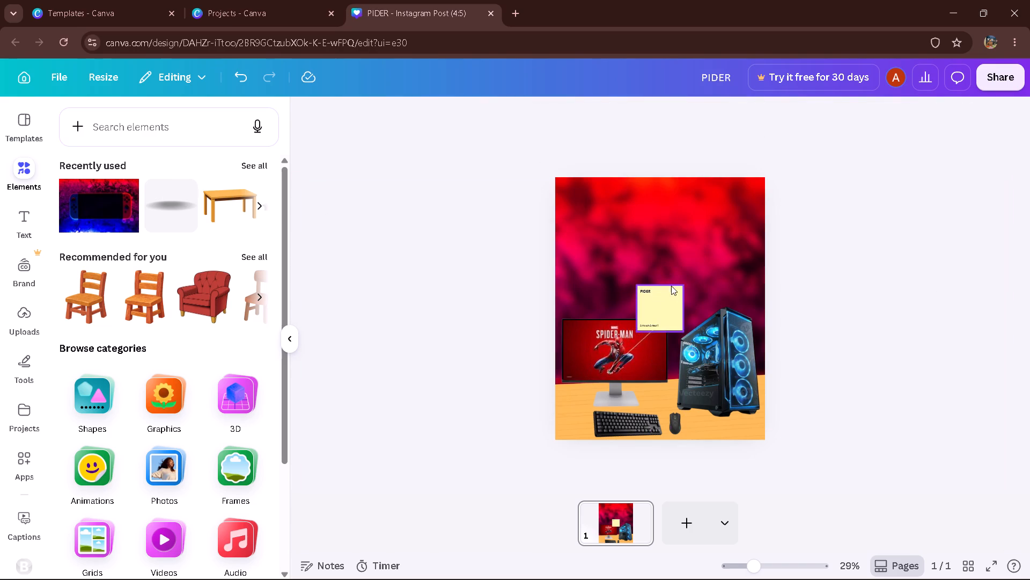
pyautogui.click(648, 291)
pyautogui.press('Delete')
# Open the elements search for a new query.
pyautogui.click(128, 127)
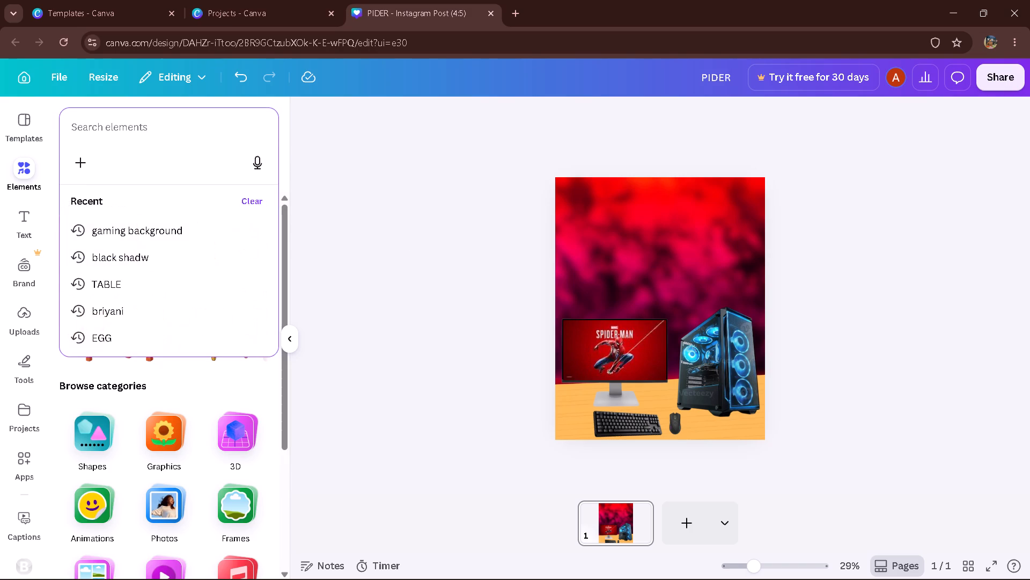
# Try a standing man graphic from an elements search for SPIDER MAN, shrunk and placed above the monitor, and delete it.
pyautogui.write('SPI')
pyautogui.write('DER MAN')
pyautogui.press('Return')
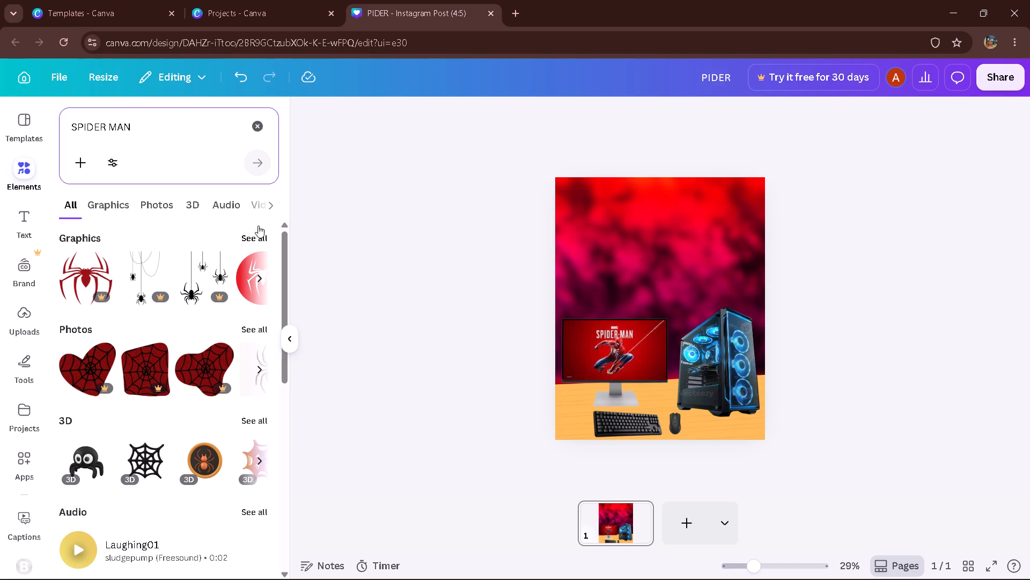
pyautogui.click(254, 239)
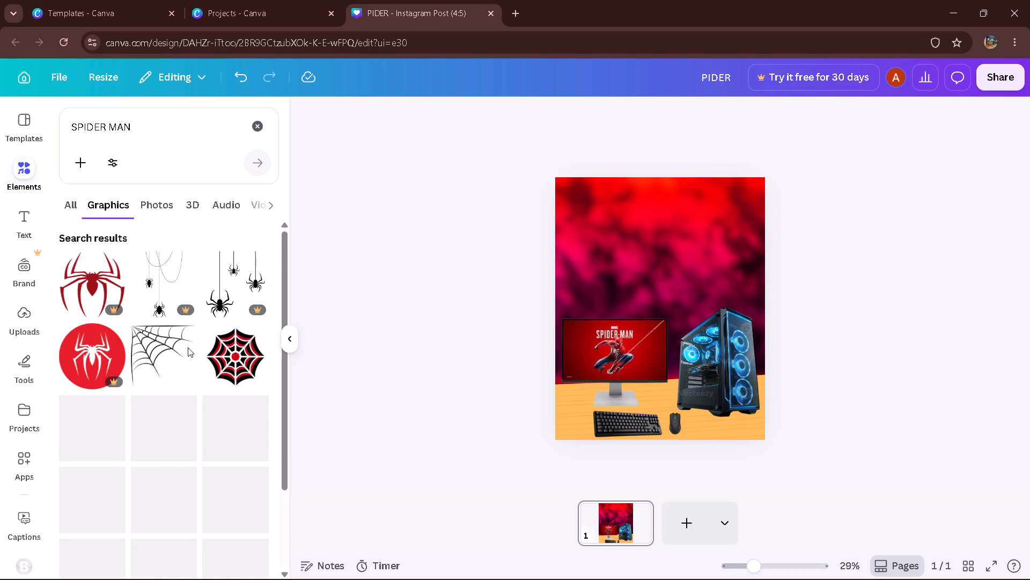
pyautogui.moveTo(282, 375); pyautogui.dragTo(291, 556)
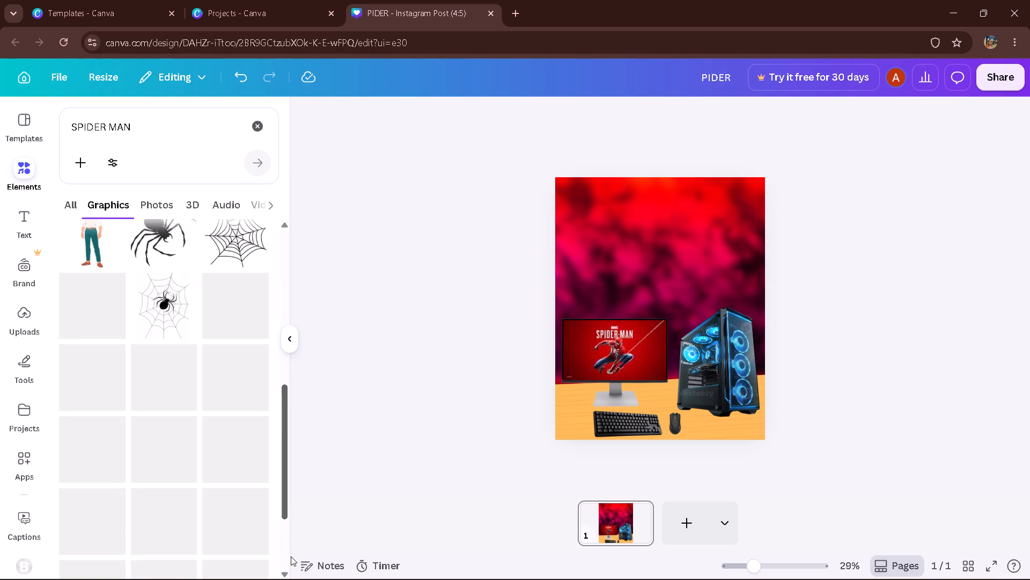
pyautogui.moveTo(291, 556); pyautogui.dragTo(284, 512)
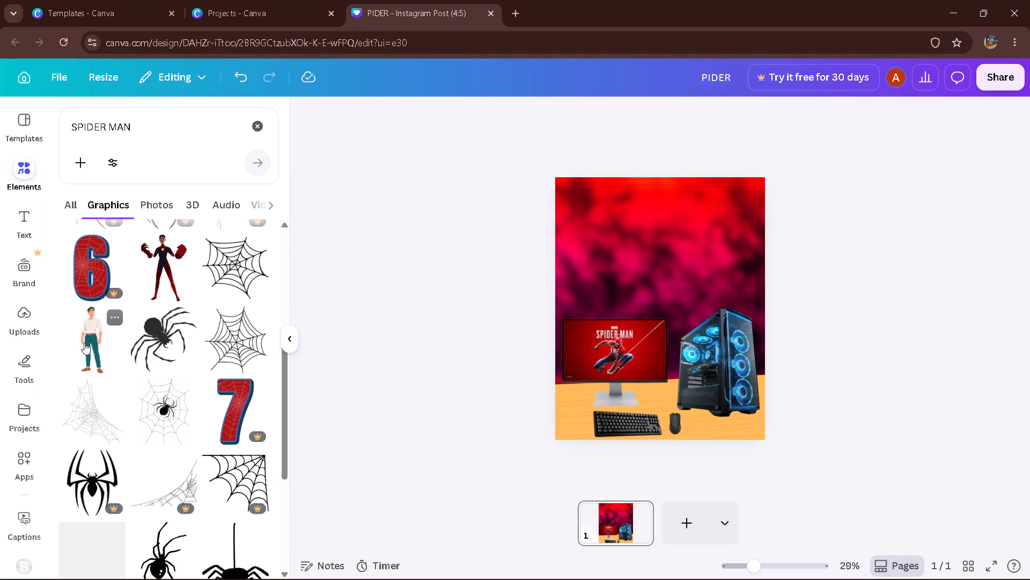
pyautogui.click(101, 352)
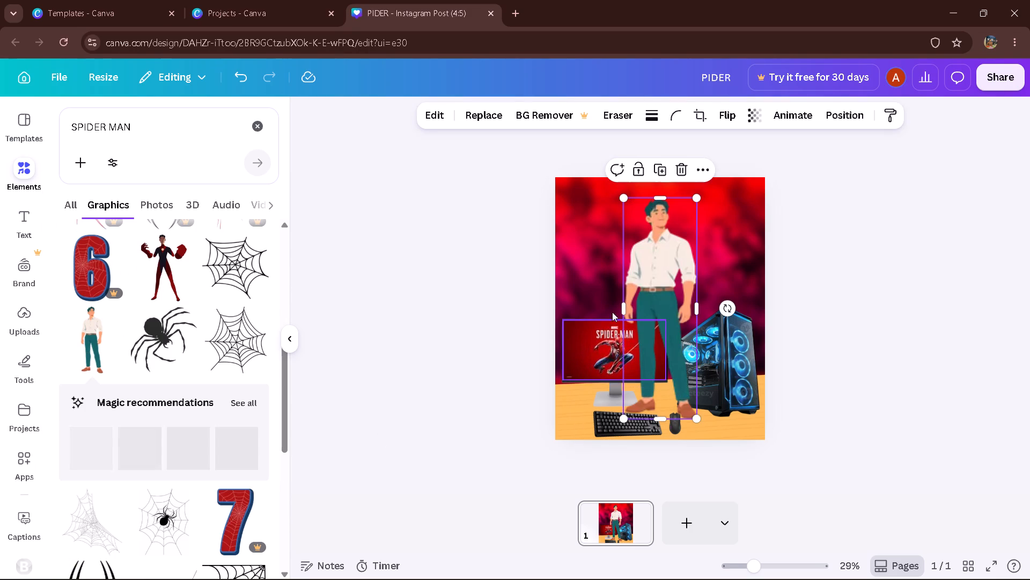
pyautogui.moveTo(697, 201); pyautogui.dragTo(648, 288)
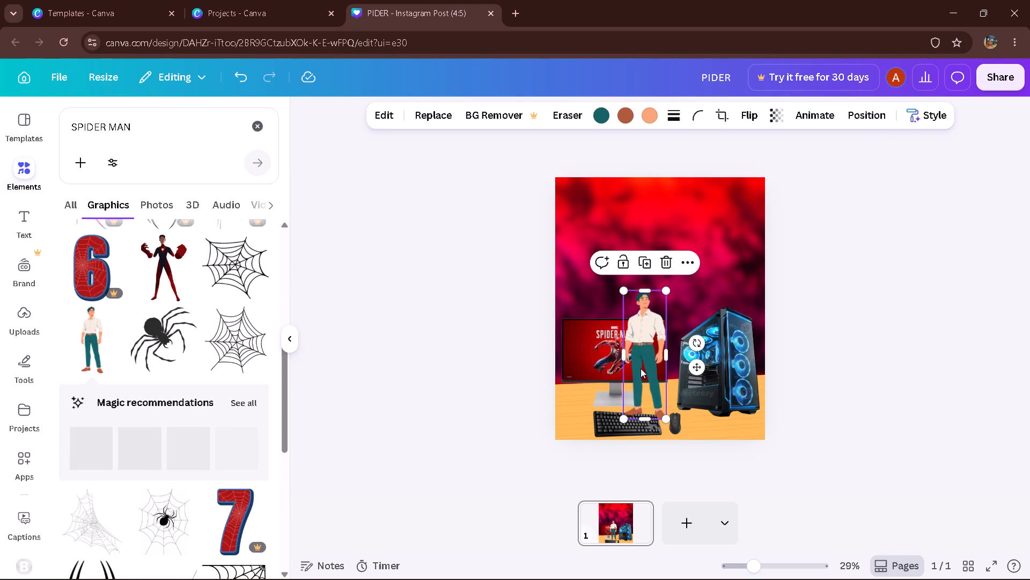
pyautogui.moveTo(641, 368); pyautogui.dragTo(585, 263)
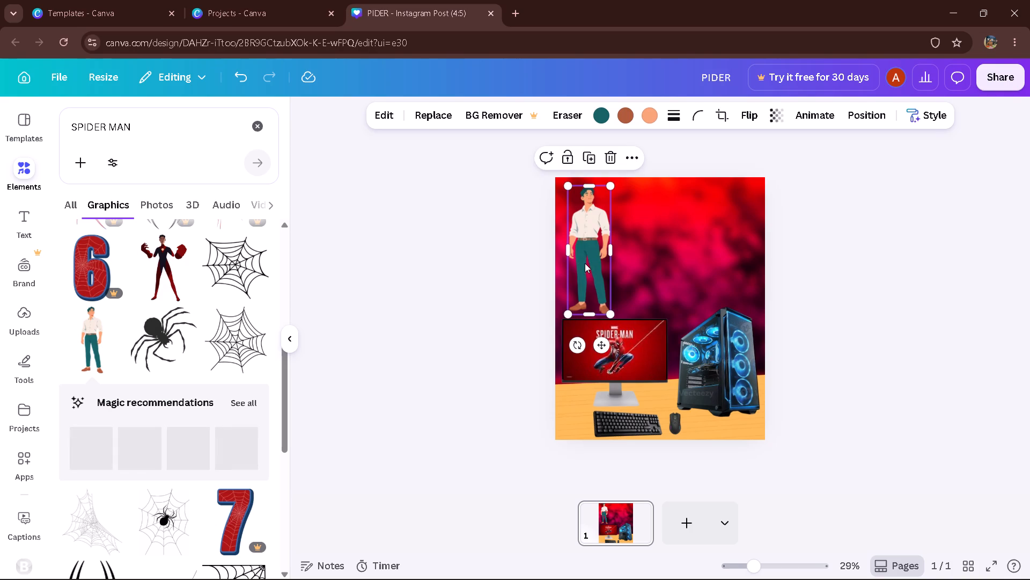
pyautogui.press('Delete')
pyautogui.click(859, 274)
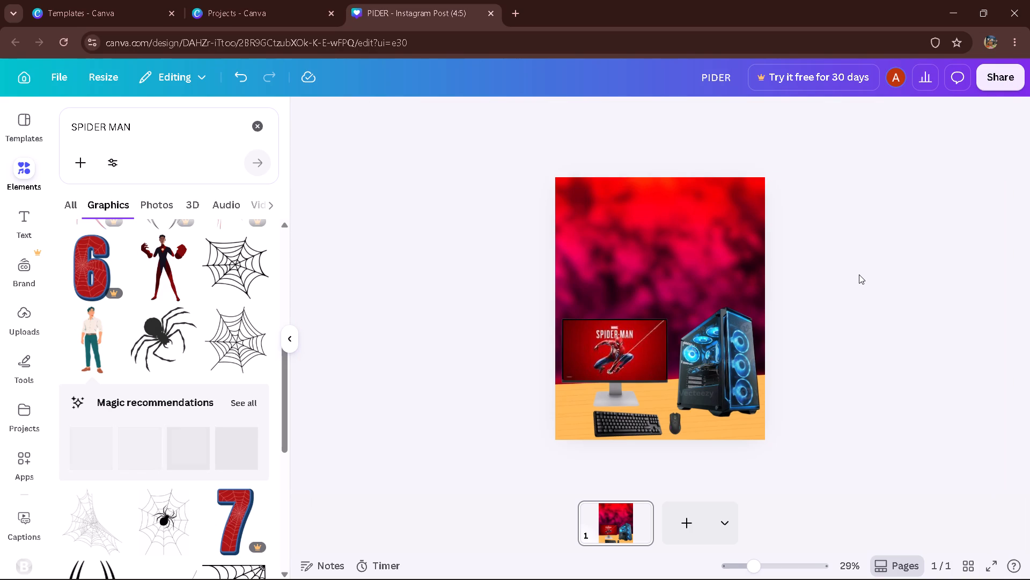
# Add the uploaded NVIDIA GeForce RTX logo to the page and place it in the page's top-left corner.
pyautogui.click(18, 216)
pyautogui.click(28, 317)
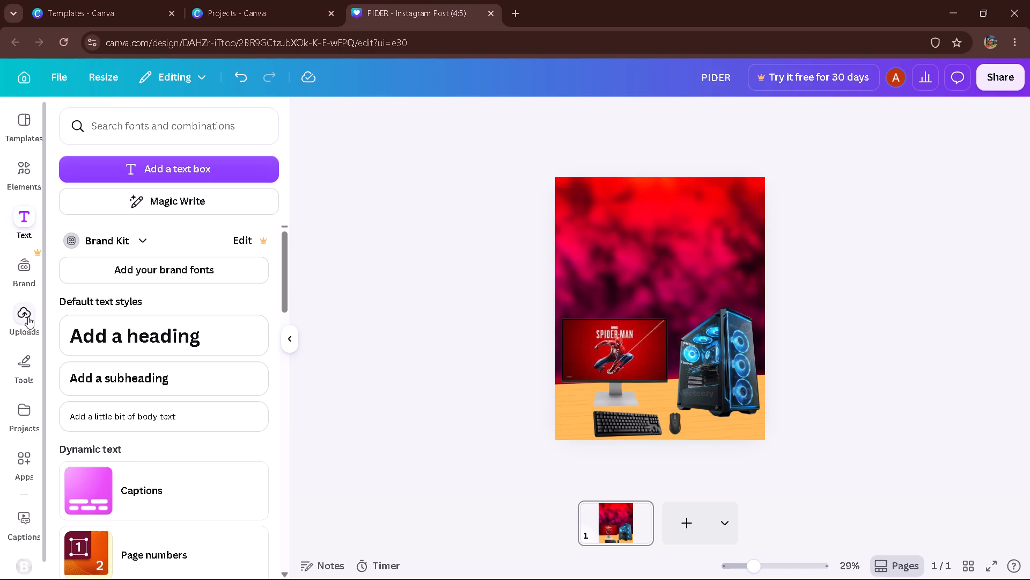
pyautogui.moveTo(283, 401); pyautogui.dragTo(290, 415)
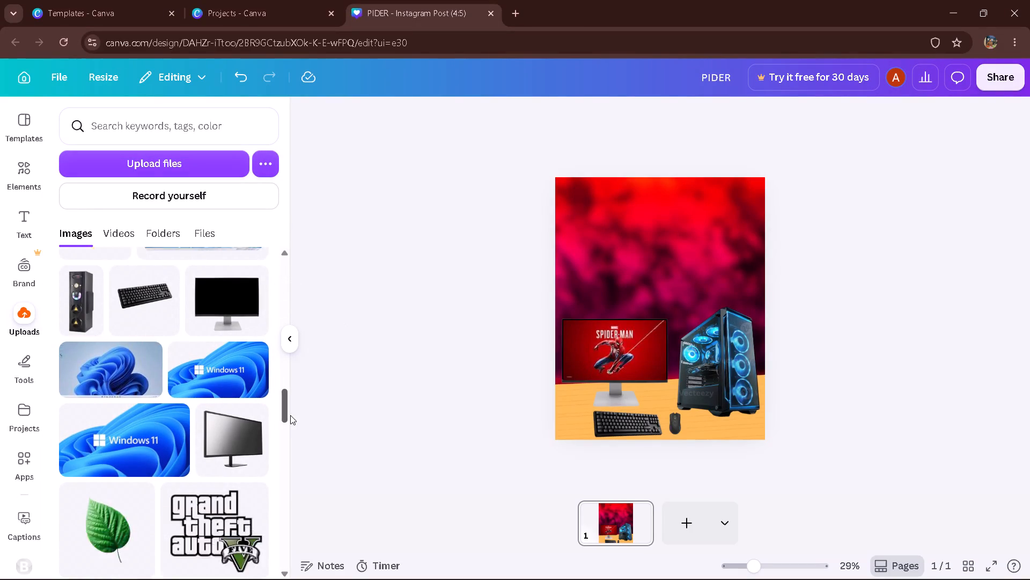
pyautogui.moveTo(290, 415); pyautogui.dragTo(289, 448)
pyautogui.click(173, 315)
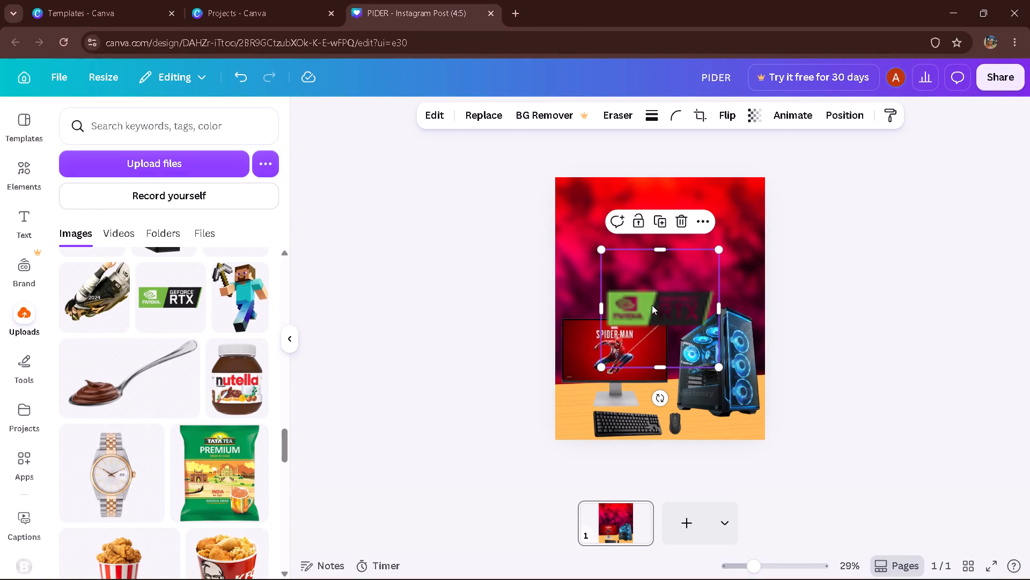
pyautogui.click(940, 334)
pyautogui.click(629, 305)
pyautogui.moveTo(659, 312); pyautogui.dragTo(629, 260)
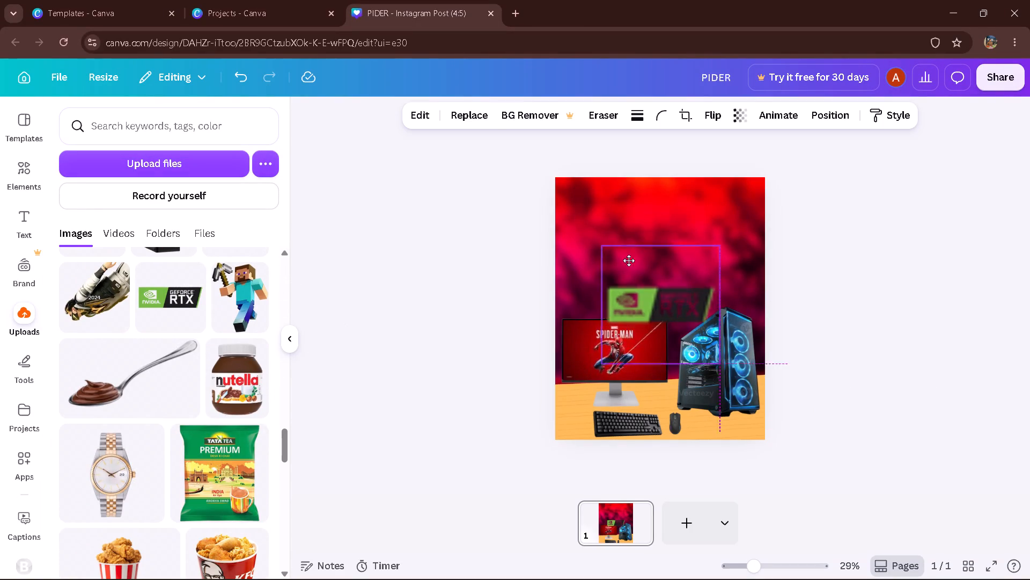
pyautogui.moveTo(629, 260); pyautogui.dragTo(602, 197)
pyautogui.click(584, 201)
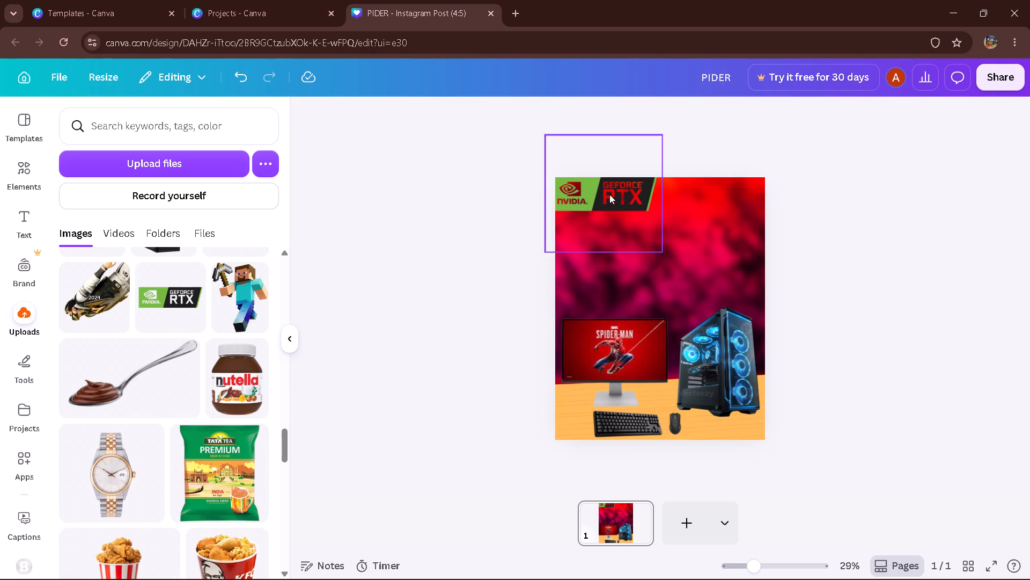
# Recolour the green part of the NVIDIA GeForce RTX logo to bright red from the default solid colours.
pyautogui.click(609, 194)
pyautogui.click(621, 112)
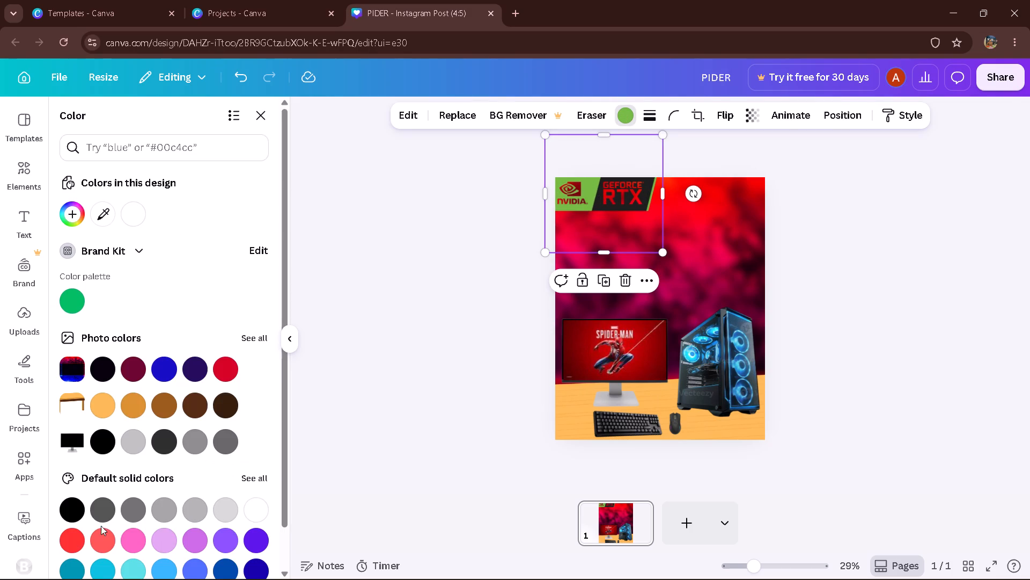
pyautogui.click(65, 535)
pyautogui.click(65, 535)
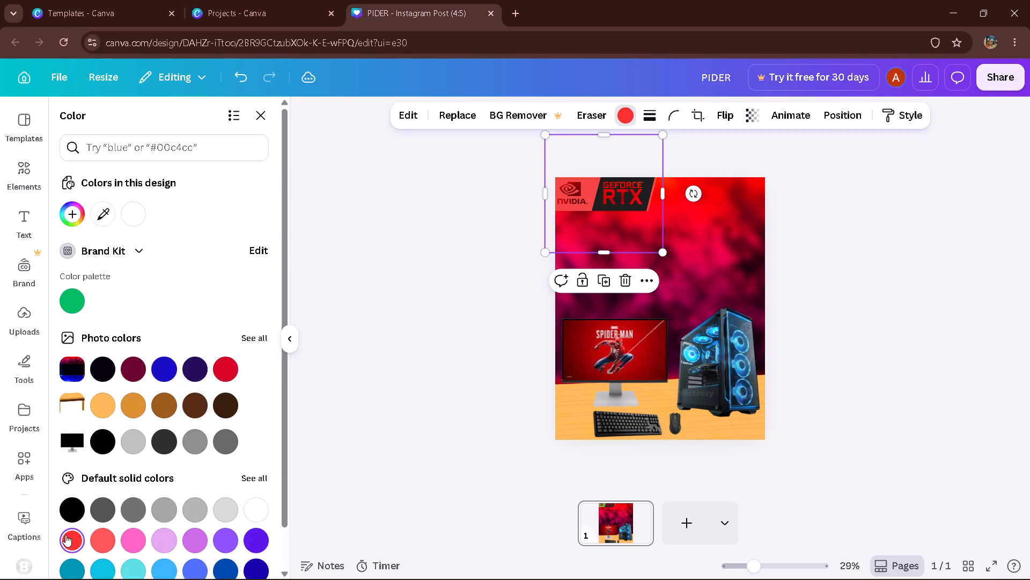
# Adjust the NVIDIA GeForce RTX logo to a tint of 8 and a contrast of 100.
pyautogui.click(408, 115)
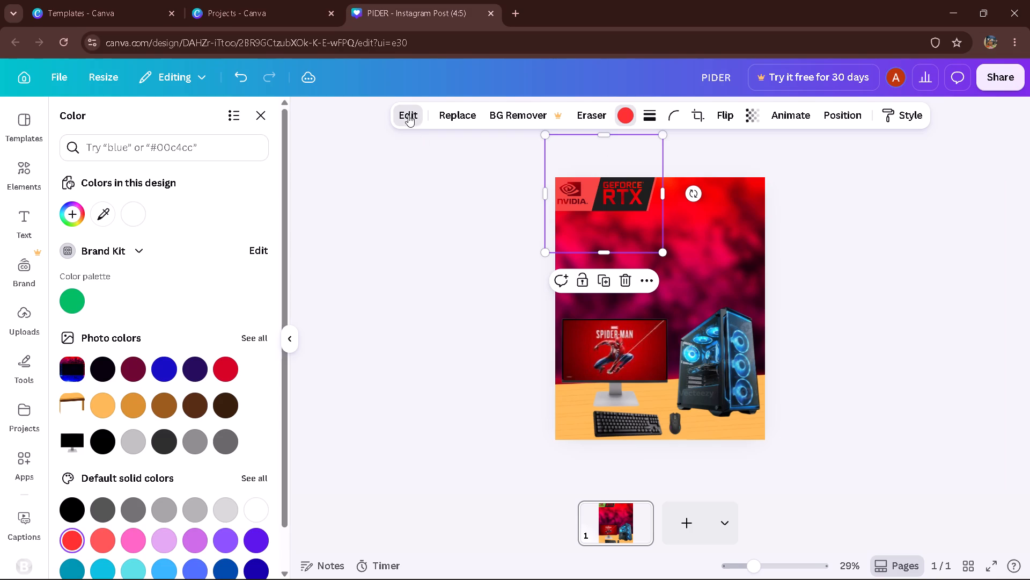
pyautogui.click(85, 247)
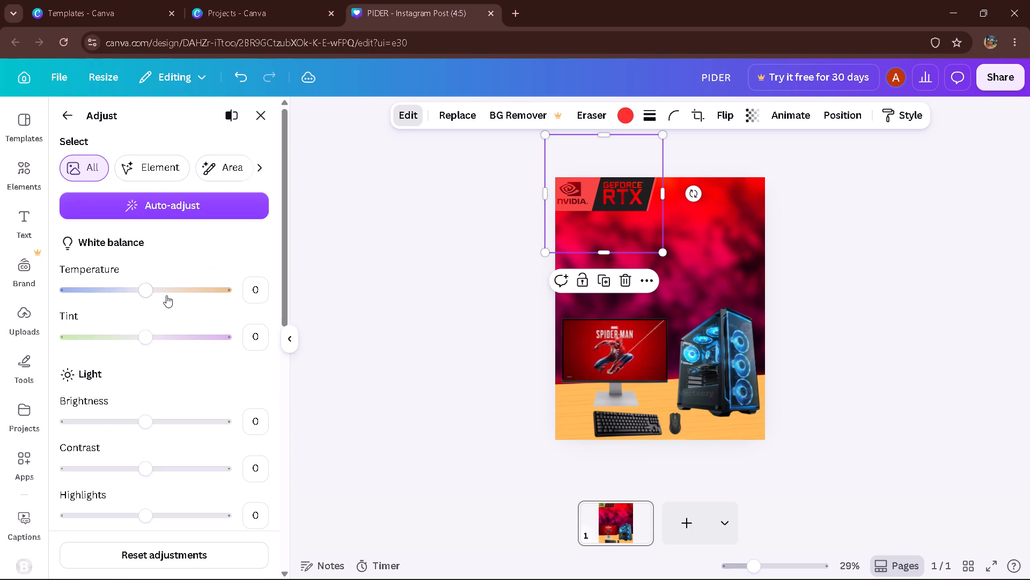
pyautogui.moveTo(148, 342); pyautogui.dragTo(214, 359)
pyautogui.moveTo(214, 359); pyautogui.dragTo(202, 361)
pyautogui.moveTo(204, 340); pyautogui.dragTo(138, 347)
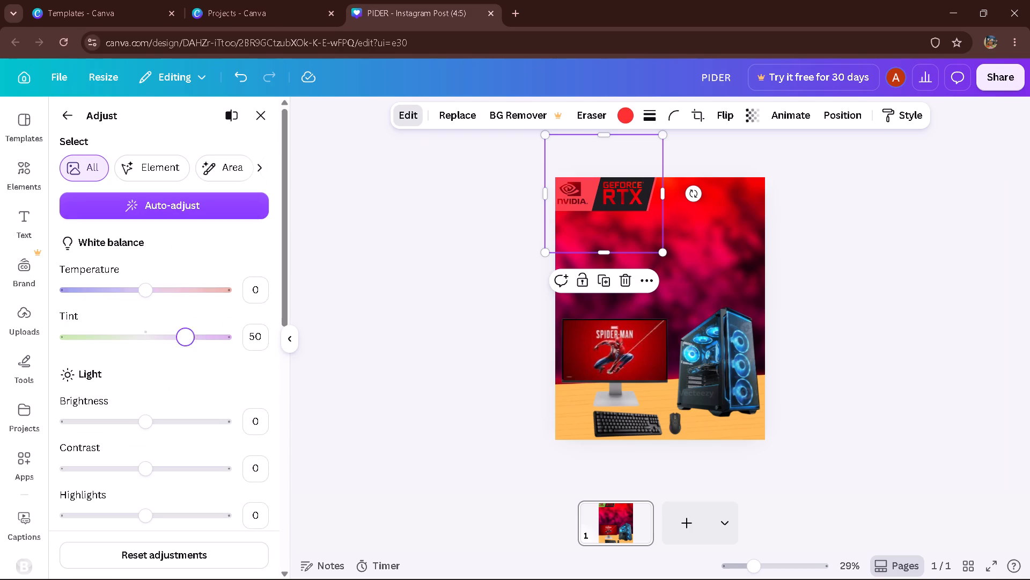
pyautogui.moveTo(138, 347); pyautogui.dragTo(136, 345)
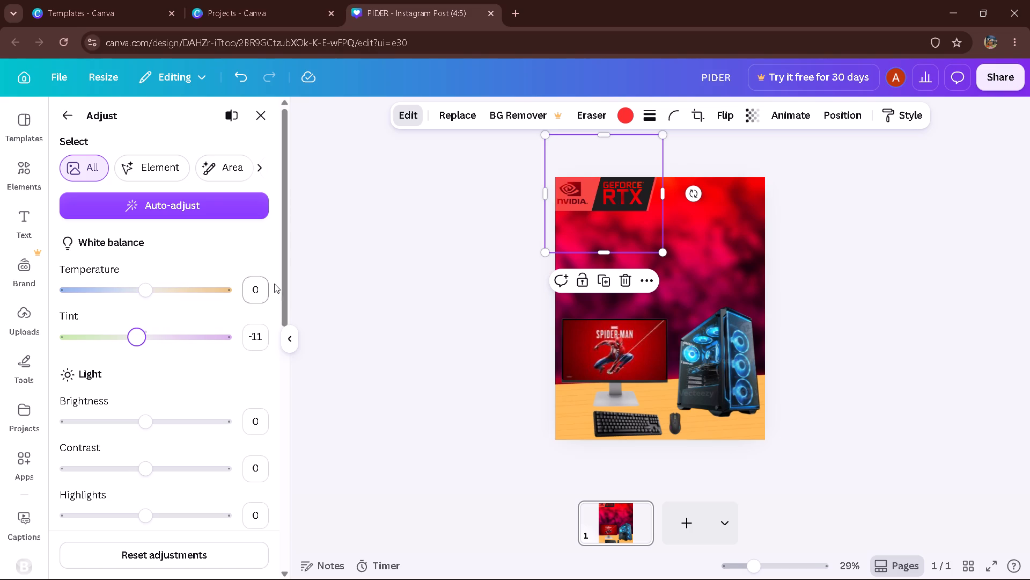
pyautogui.moveTo(286, 291); pyautogui.dragTo(296, 307)
pyautogui.moveTo(141, 310); pyautogui.dragTo(152, 310)
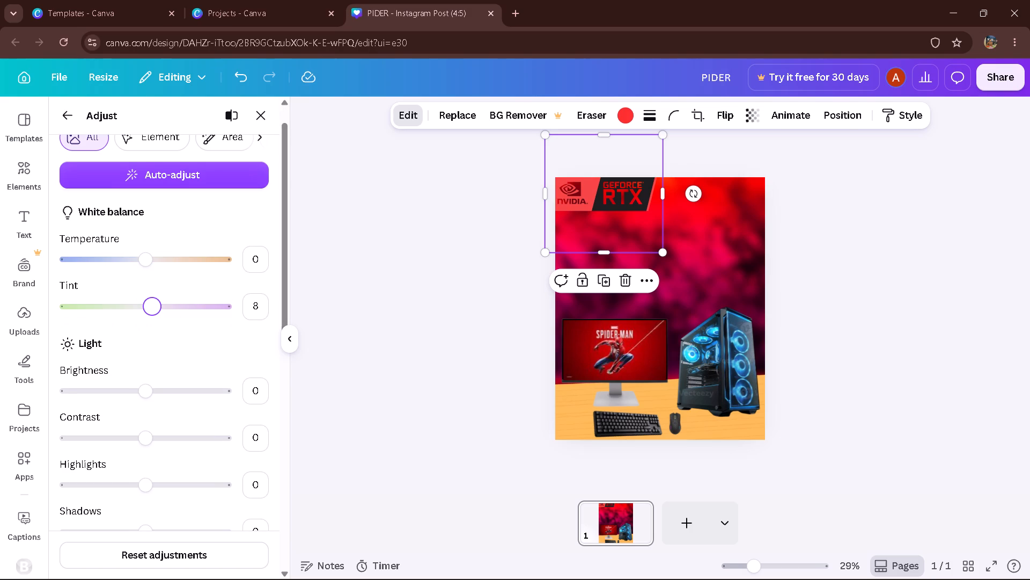
pyautogui.moveTo(288, 279); pyautogui.dragTo(286, 316)
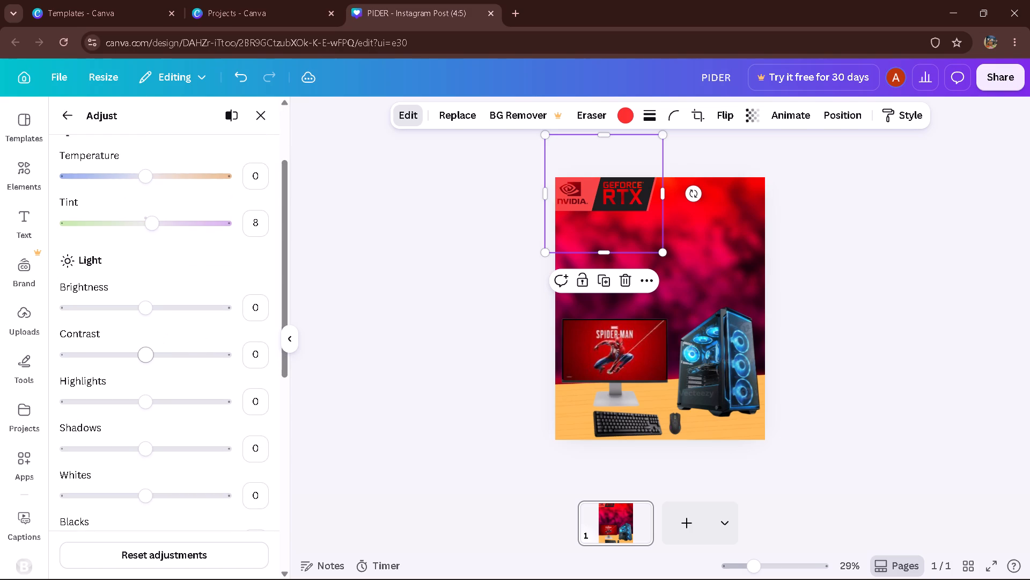
pyautogui.moveTo(145, 354); pyautogui.dragTo(261, 322)
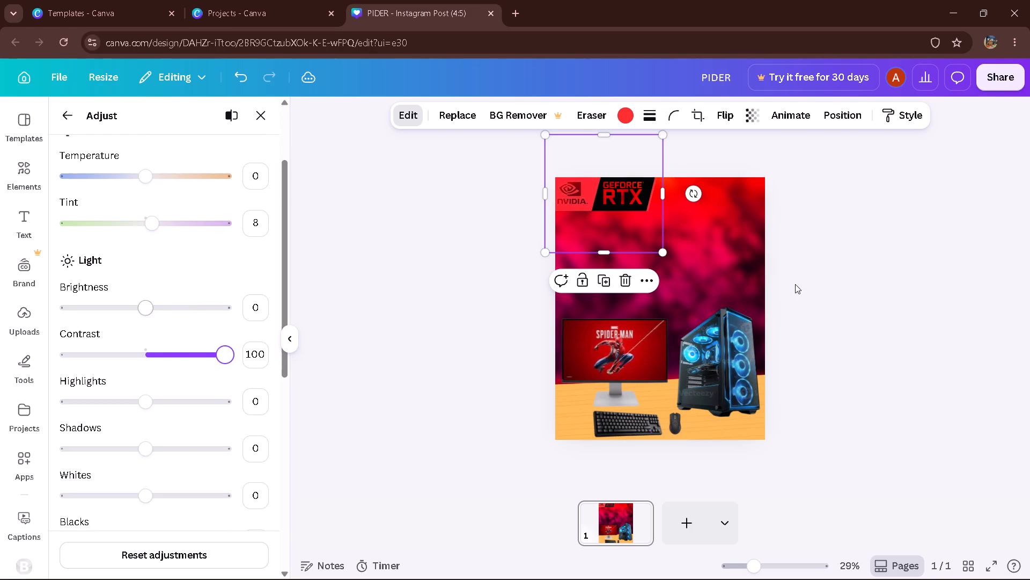
pyautogui.tripleClick(894, 242)
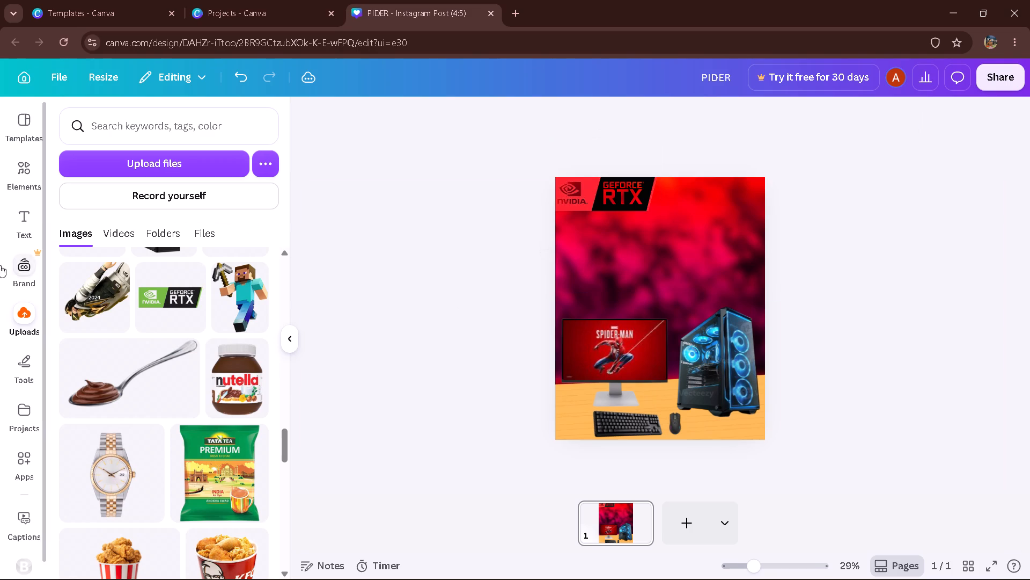
# Add a text box reading 55K to the page above the gaming setup.
pyautogui.click(42, 223)
pyautogui.click(21, 227)
pyautogui.click(204, 176)
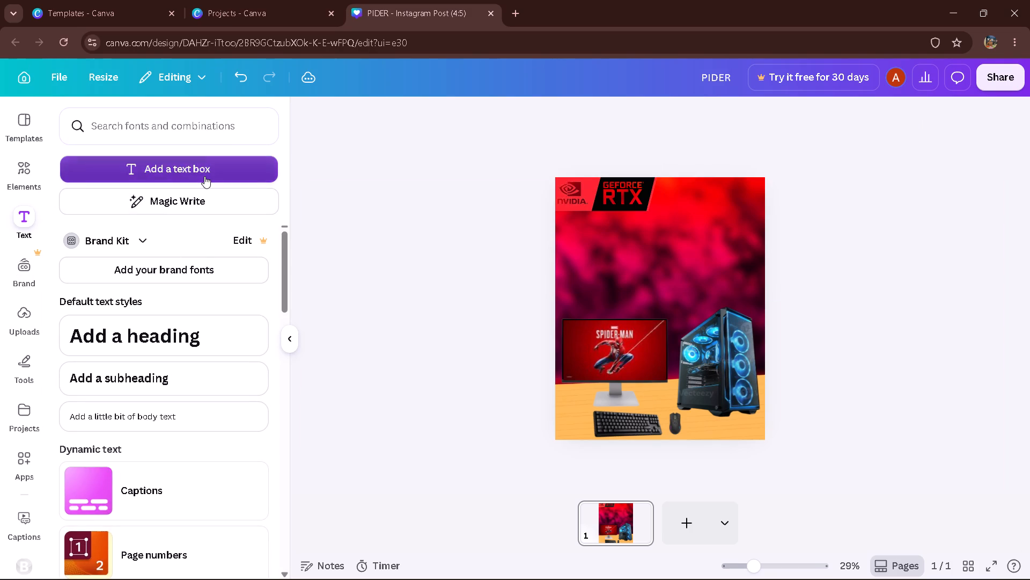
pyautogui.press('BackSpace')
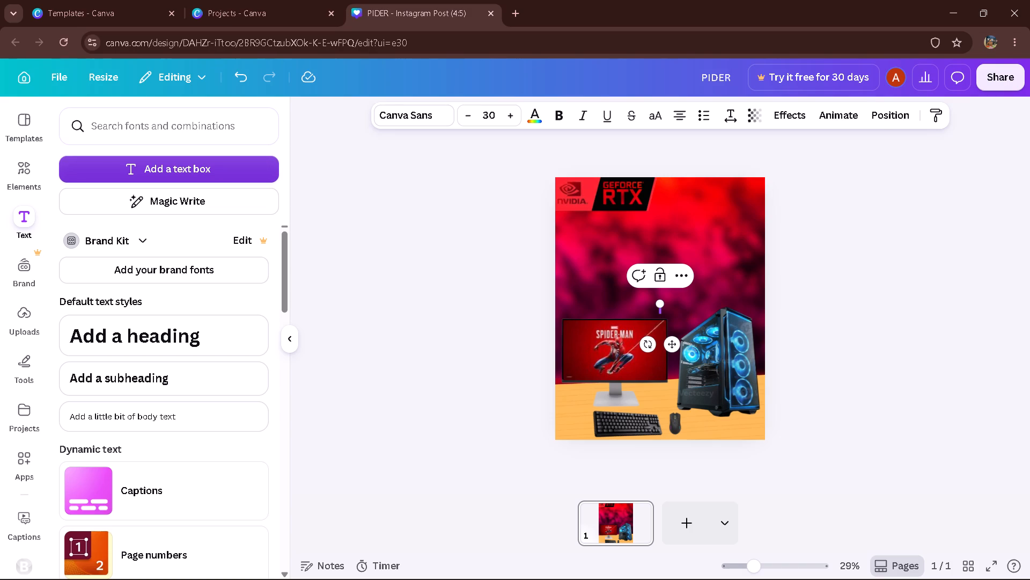
pyautogui.write('55')
pyautogui.press('k')
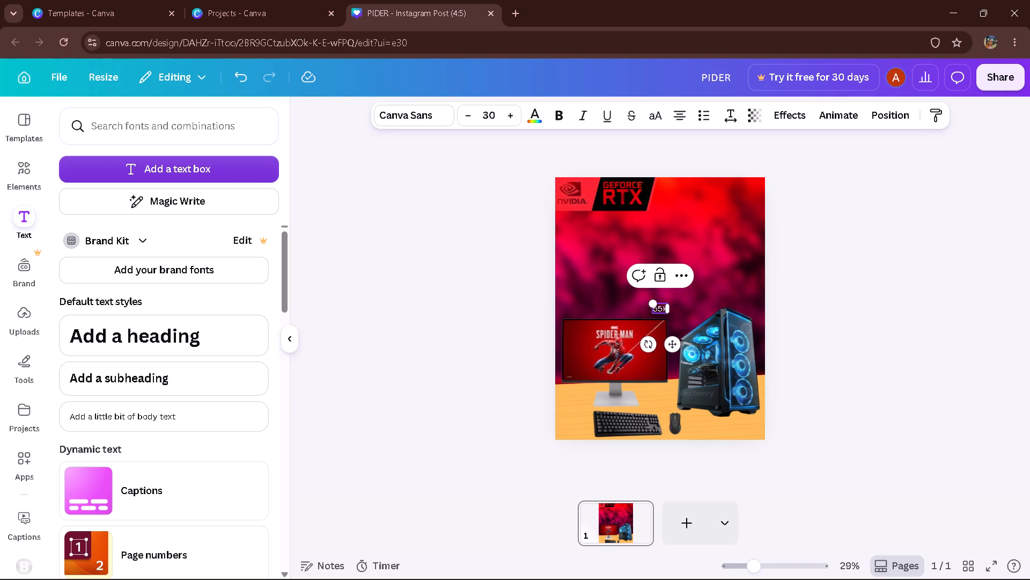
pyautogui.doubleClick(903, 279)
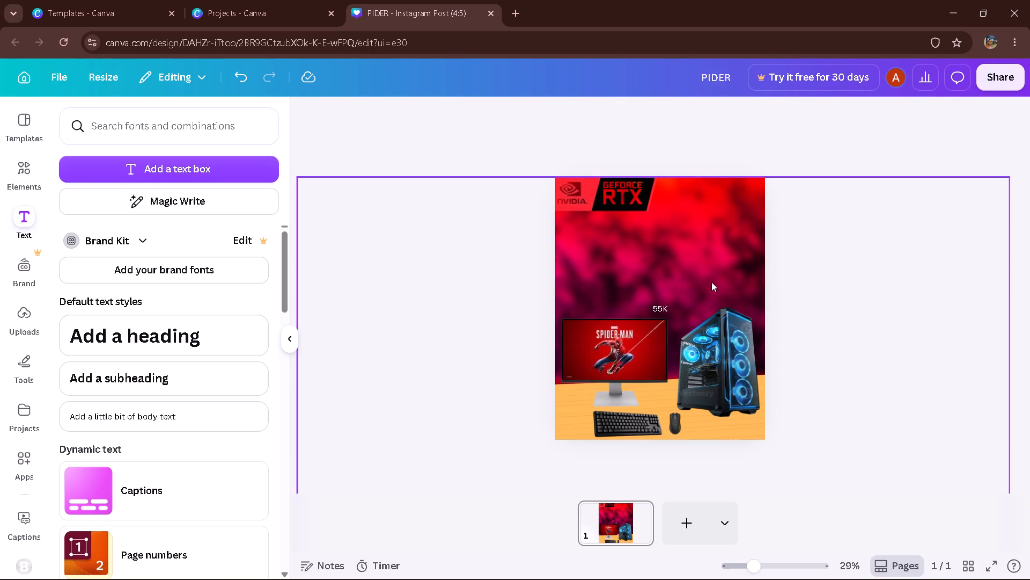
# Enlarge the 55K text to font size 72 and move it up between the NVIDIA logo and the monitor.
pyautogui.click(664, 307)
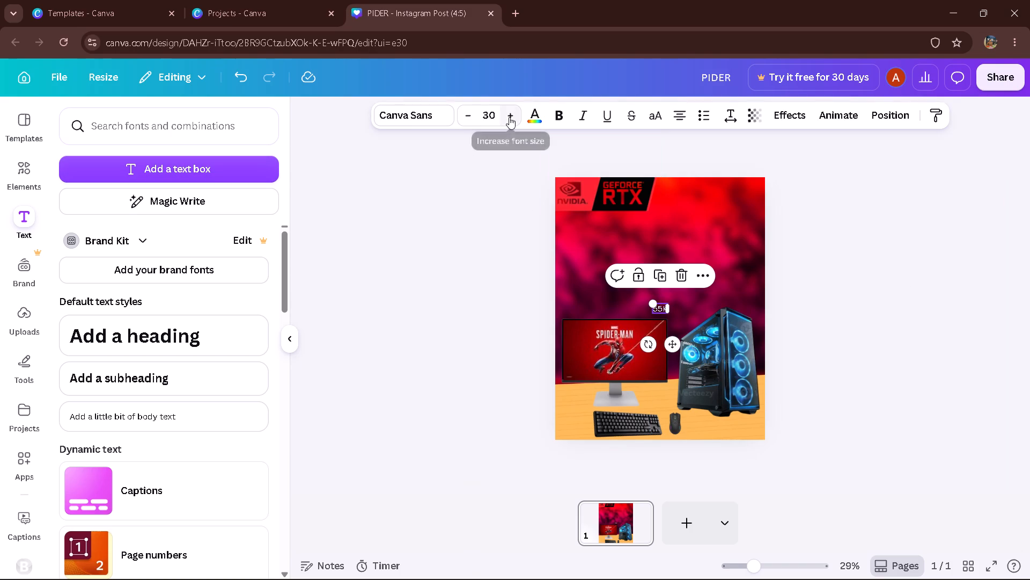
pyautogui.click(511, 117)
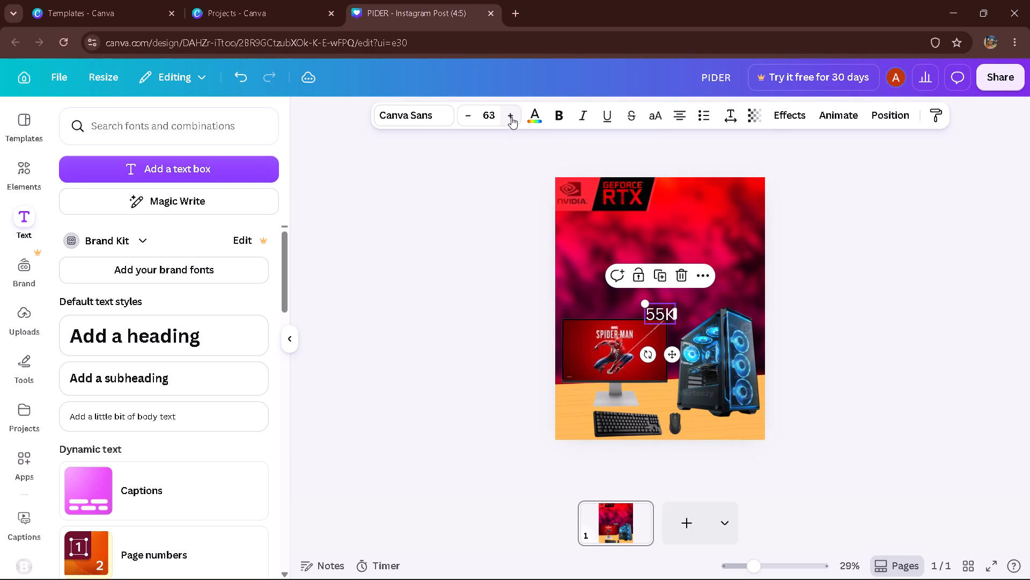
pyautogui.doubleClick(946, 366)
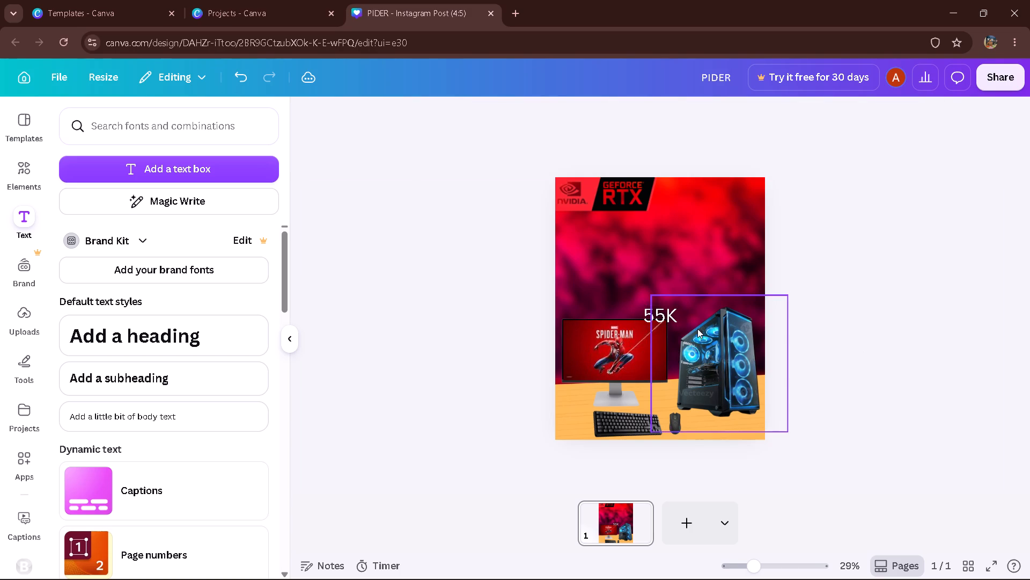
pyautogui.click(650, 312)
pyautogui.moveTo(650, 312); pyautogui.dragTo(627, 249)
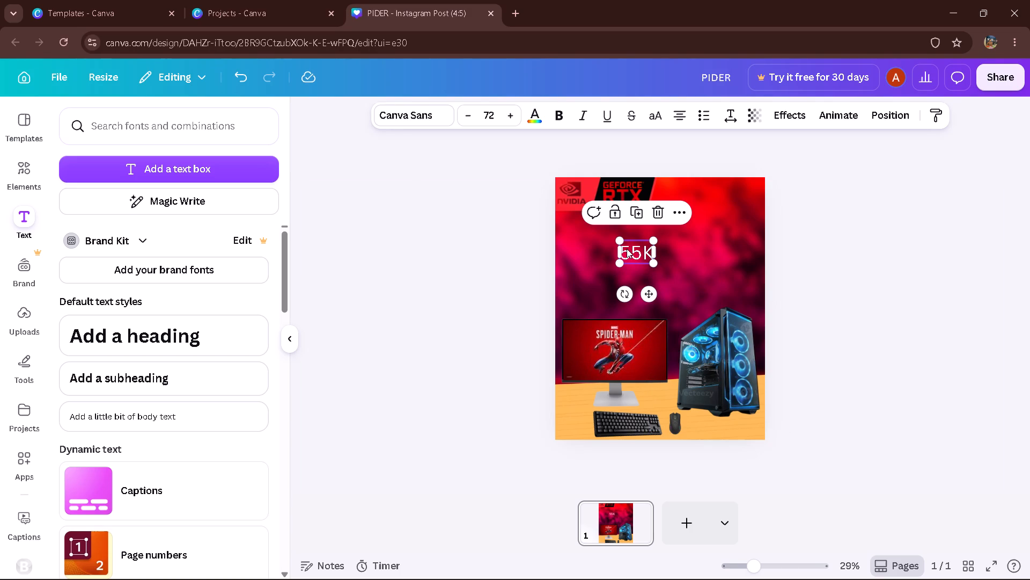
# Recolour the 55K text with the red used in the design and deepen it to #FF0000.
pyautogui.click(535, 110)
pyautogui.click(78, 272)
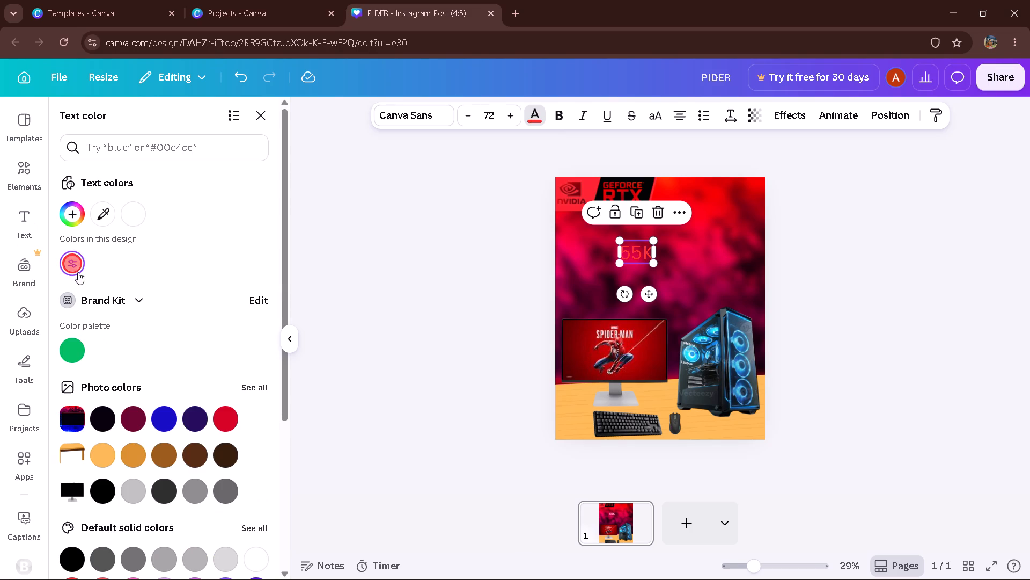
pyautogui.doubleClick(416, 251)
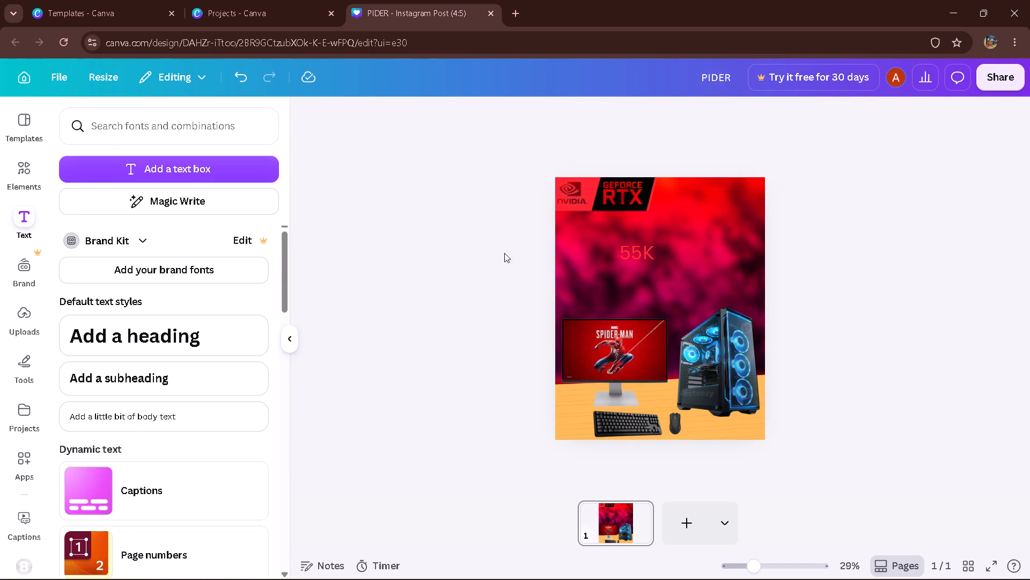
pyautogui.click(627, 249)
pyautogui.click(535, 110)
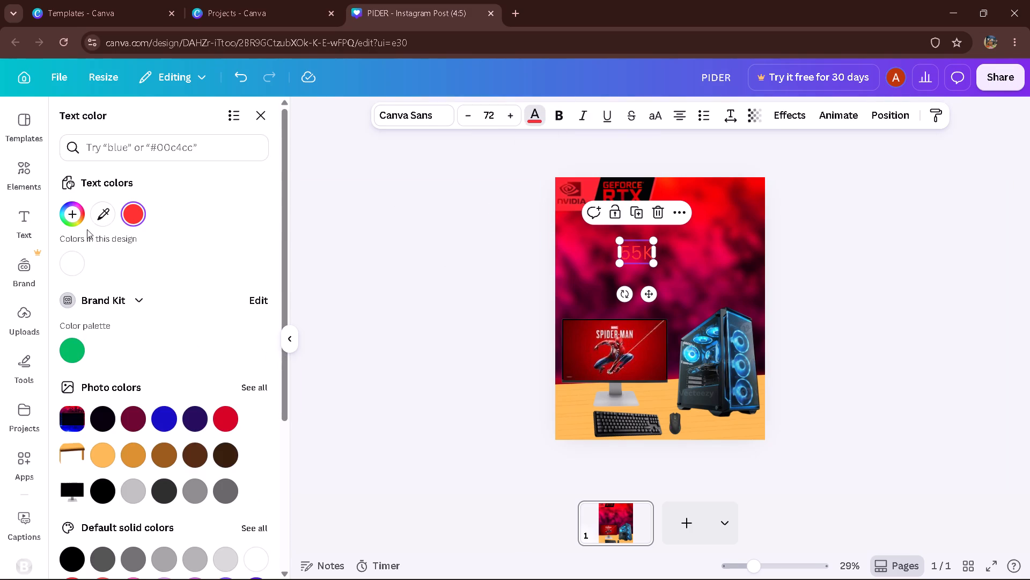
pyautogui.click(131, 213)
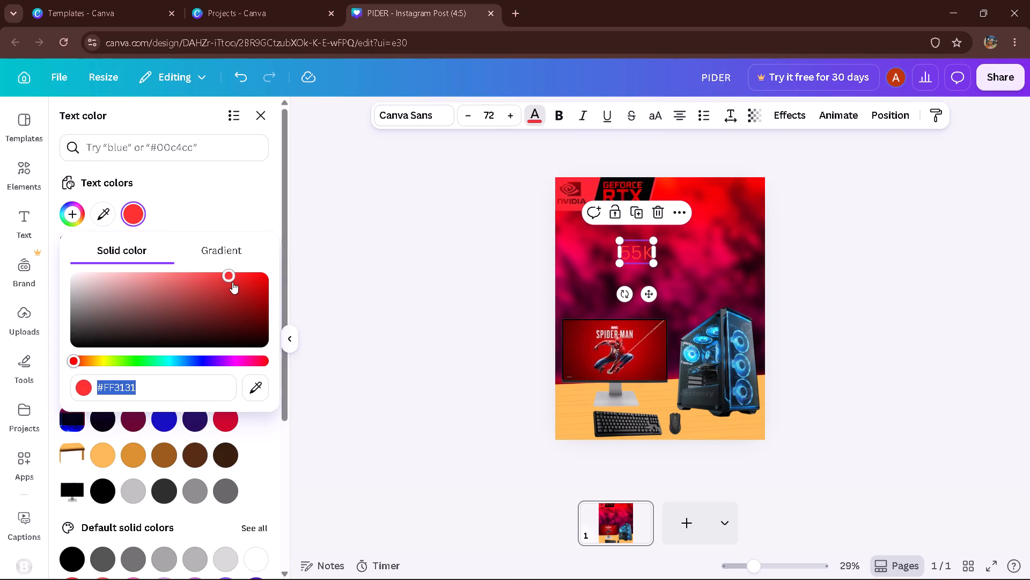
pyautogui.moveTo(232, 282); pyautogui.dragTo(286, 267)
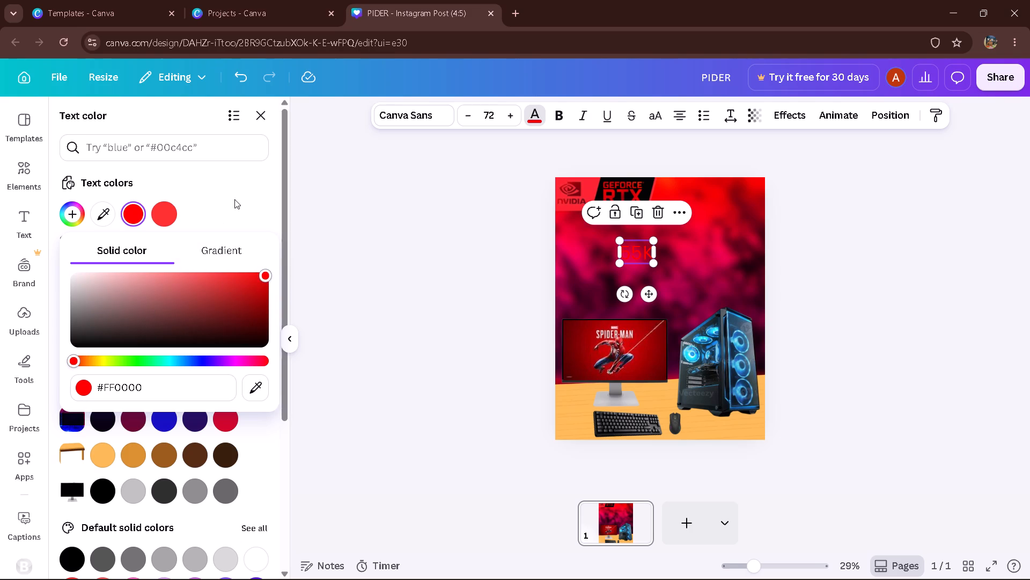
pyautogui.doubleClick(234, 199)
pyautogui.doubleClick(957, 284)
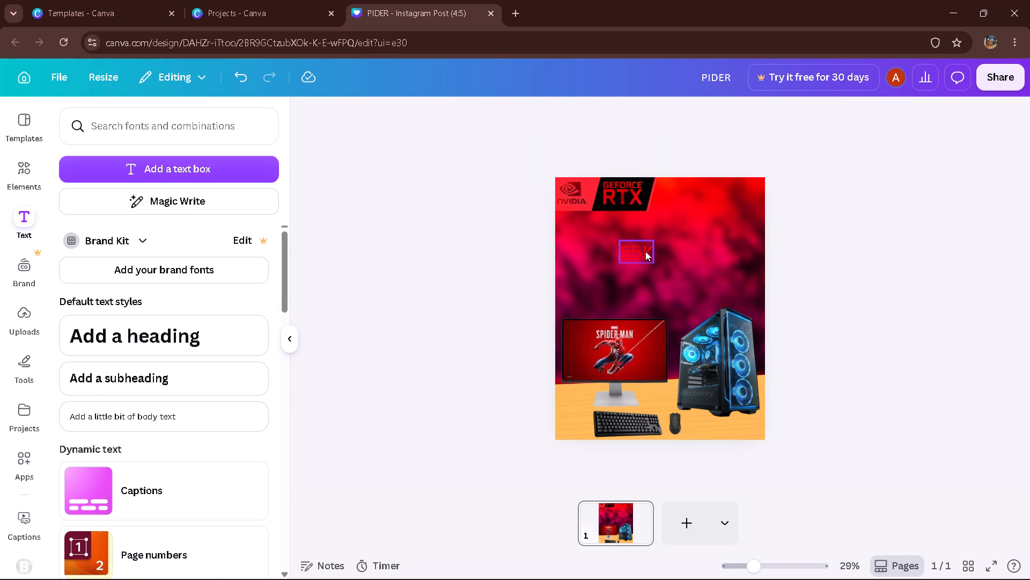
# Change the font of the 55K text to Anton.
pyautogui.click(645, 251)
pyautogui.click(394, 113)
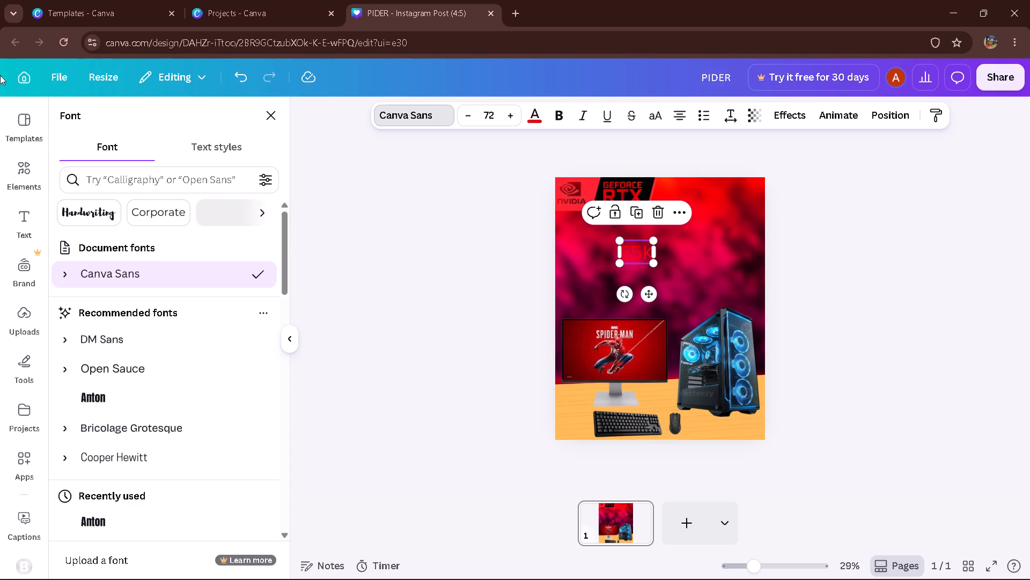
pyautogui.click(136, 394)
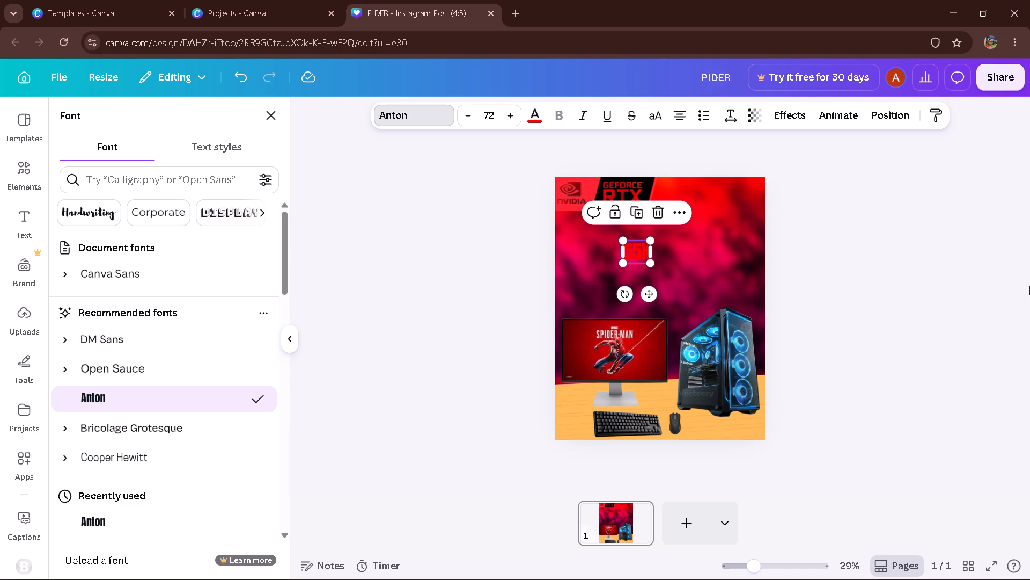
pyautogui.doubleClick(936, 258)
# Scale the 55K text up to about font size 139 and place it just above the monitor.
pyautogui.click(628, 251)
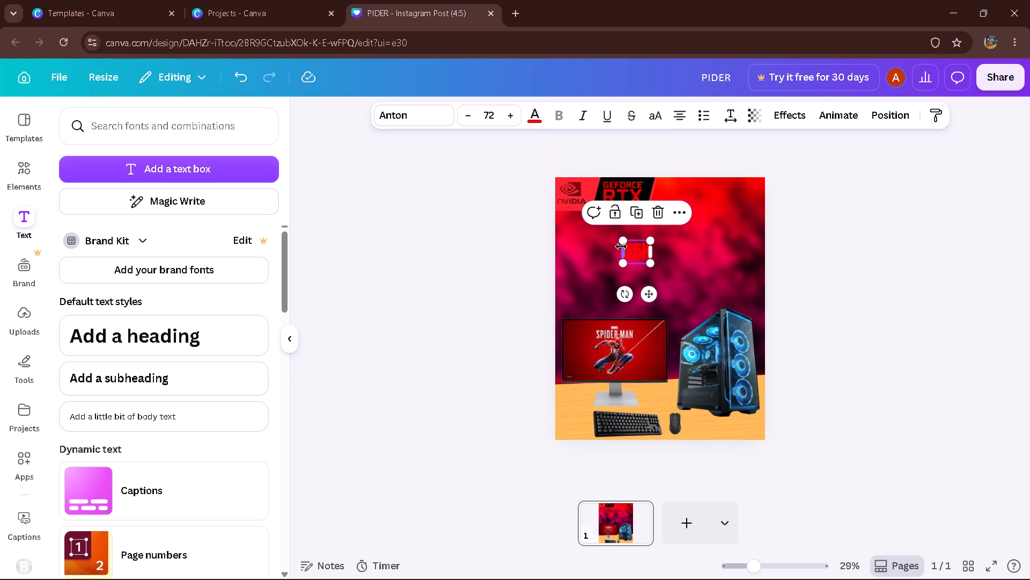
pyautogui.moveTo(621, 240); pyautogui.dragTo(577, 241)
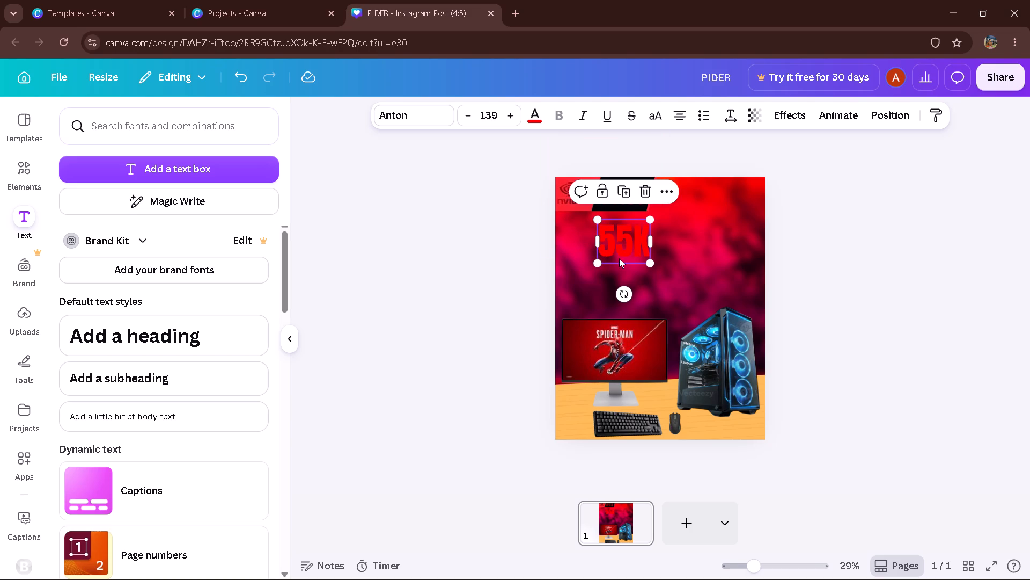
pyautogui.moveTo(619, 258); pyautogui.dragTo(605, 284)
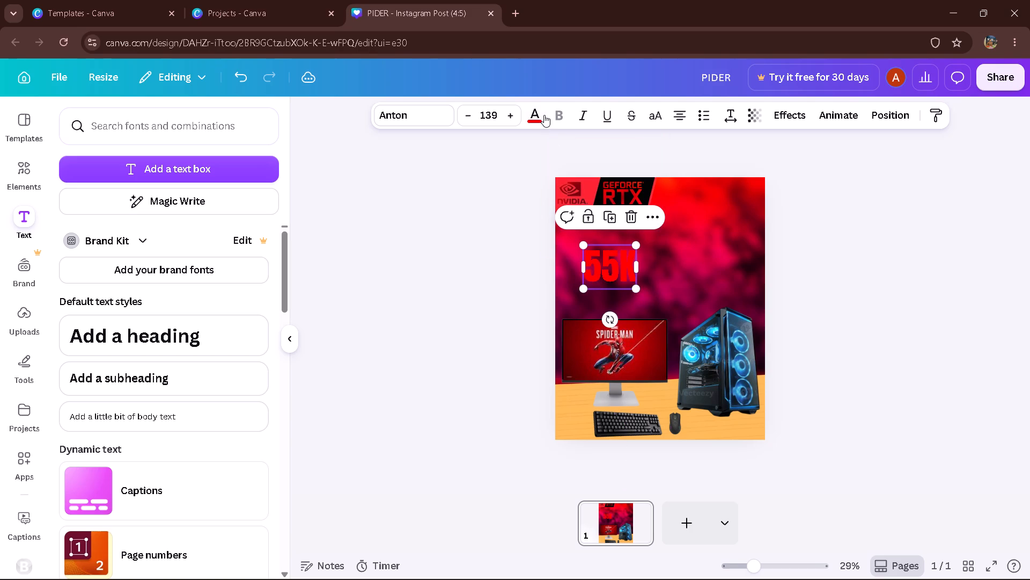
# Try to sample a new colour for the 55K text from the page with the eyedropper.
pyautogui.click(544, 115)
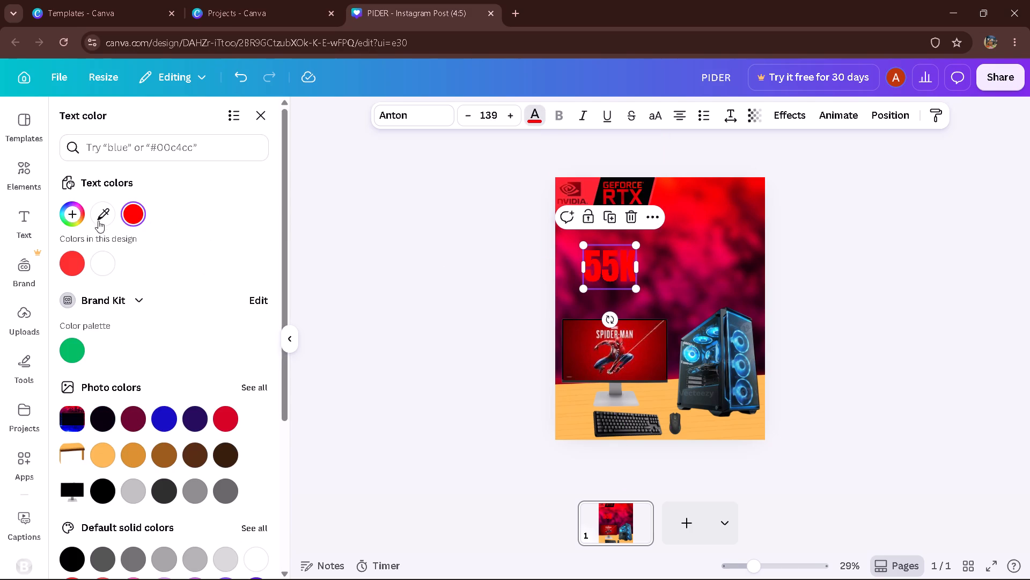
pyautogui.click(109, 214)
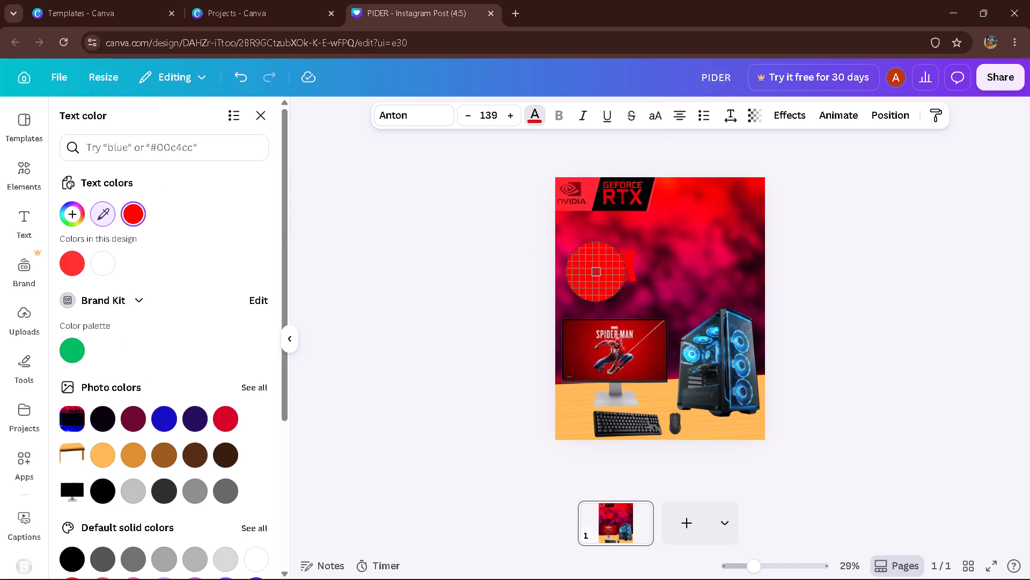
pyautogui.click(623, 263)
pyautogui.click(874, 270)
# Recolour the 55K text yellow from the default solid colours.
pyautogui.click(615, 263)
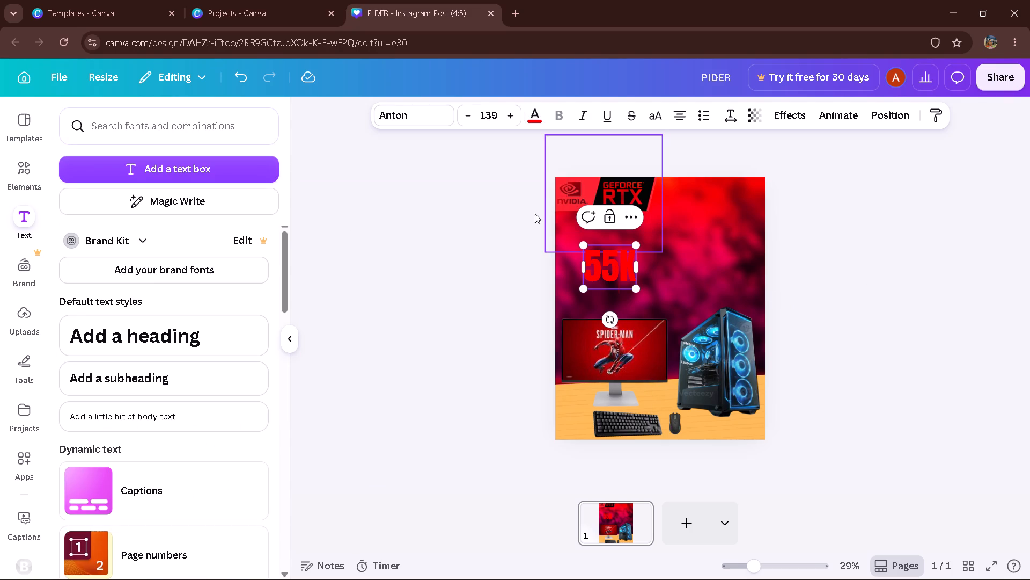
pyautogui.click(528, 117)
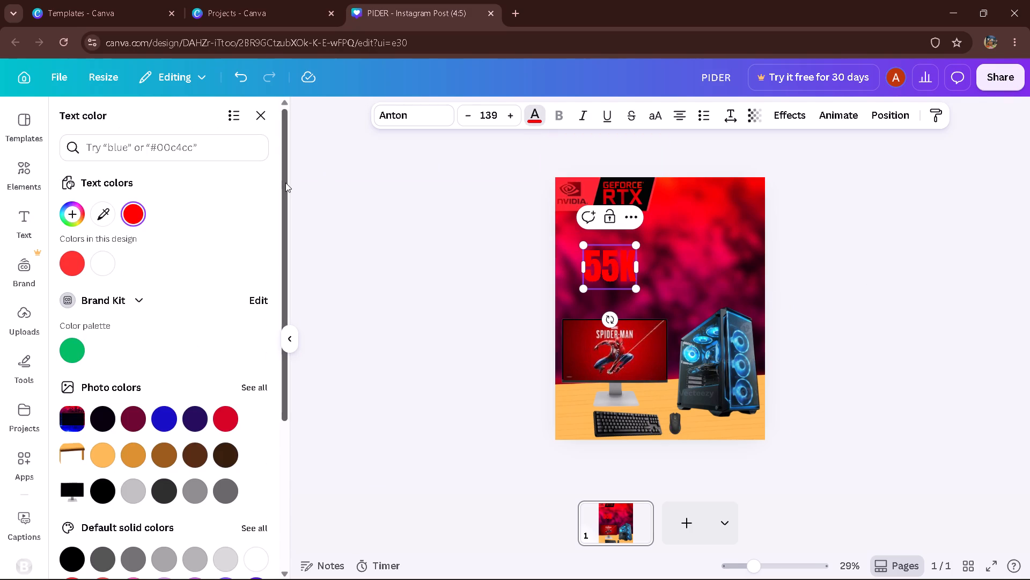
pyautogui.moveTo(285, 183); pyautogui.dragTo(290, 359)
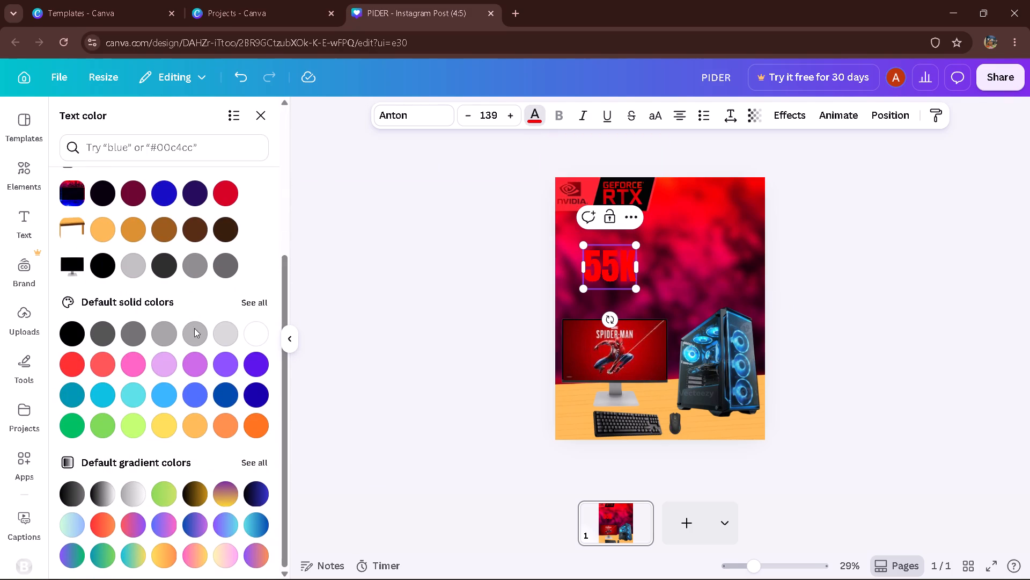
pyautogui.click(168, 425)
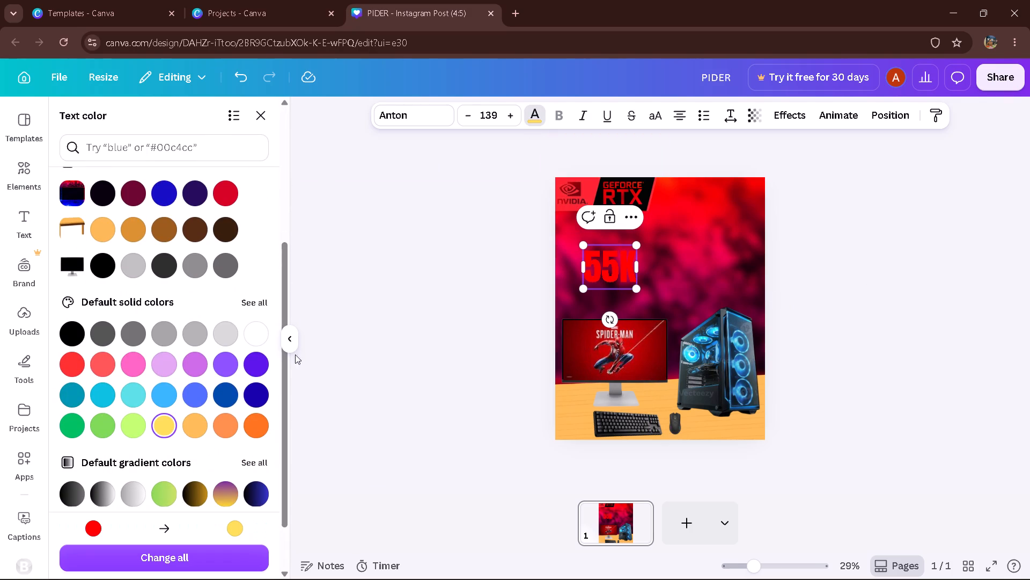
# Recolour the 55K text golden yellow #FFDE00 with a custom solid colour.
pyautogui.click(302, 345)
pyautogui.click(309, 338)
pyautogui.click(629, 260)
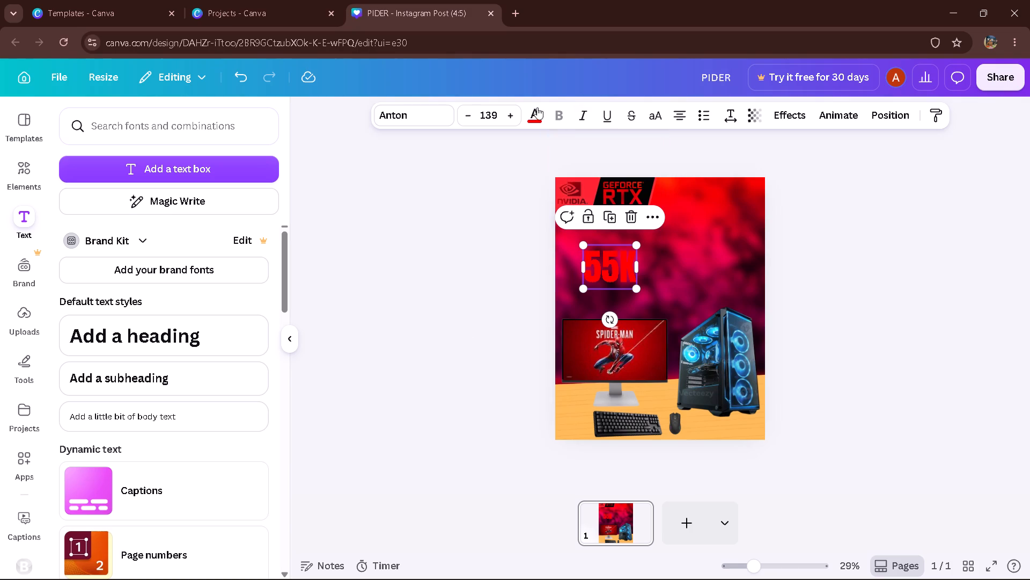
pyautogui.click(530, 110)
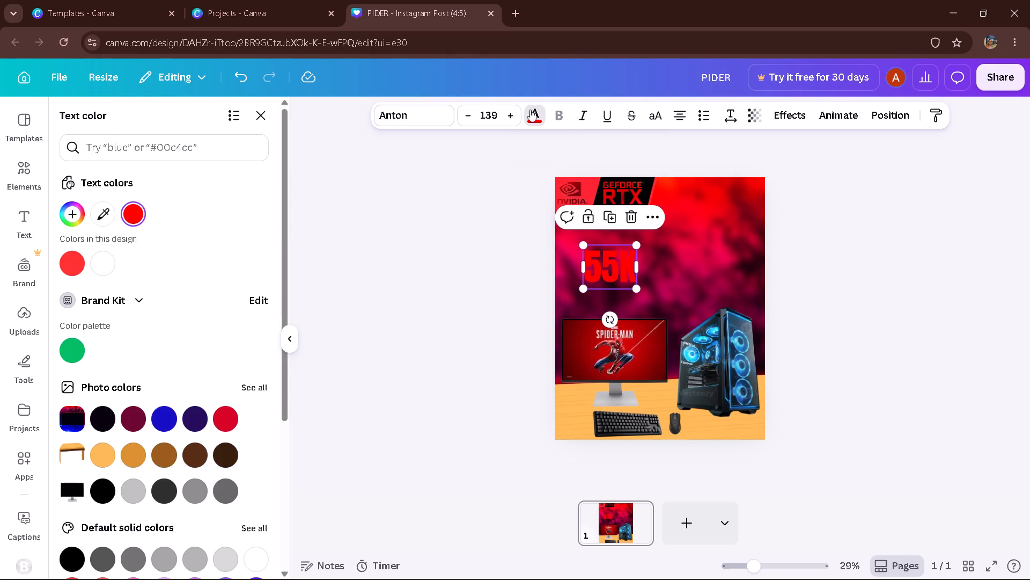
pyautogui.click(72, 211)
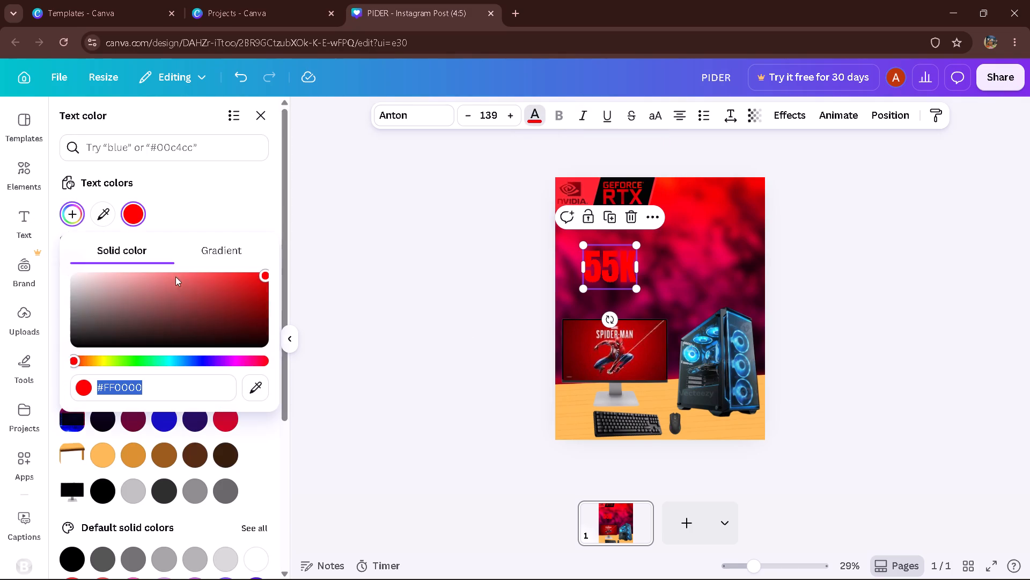
pyautogui.click(101, 359)
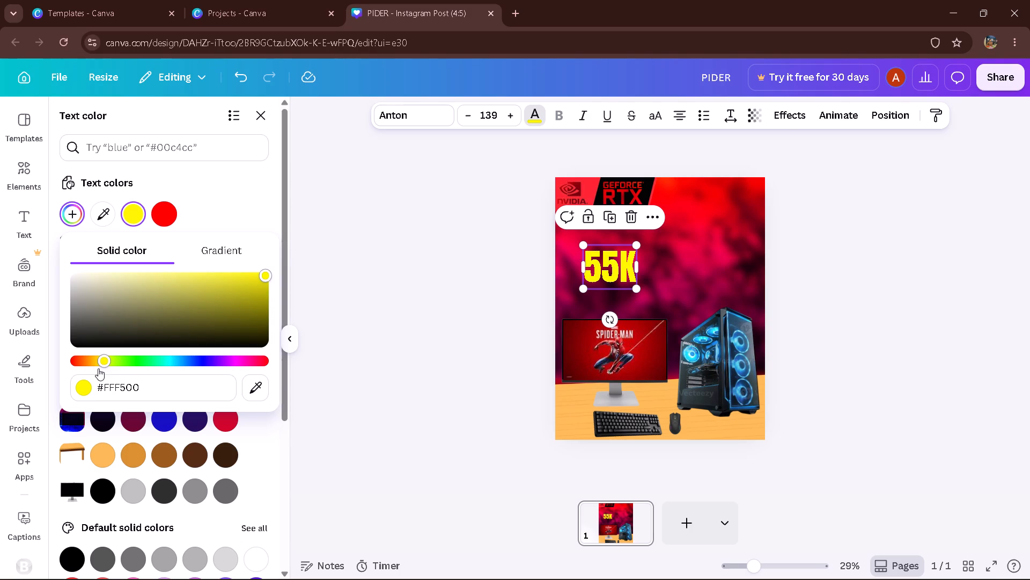
pyautogui.moveTo(102, 368); pyautogui.dragTo(126, 371)
pyautogui.moveTo(126, 371); pyautogui.dragTo(134, 368)
pyautogui.moveTo(107, 357); pyautogui.dragTo(131, 354)
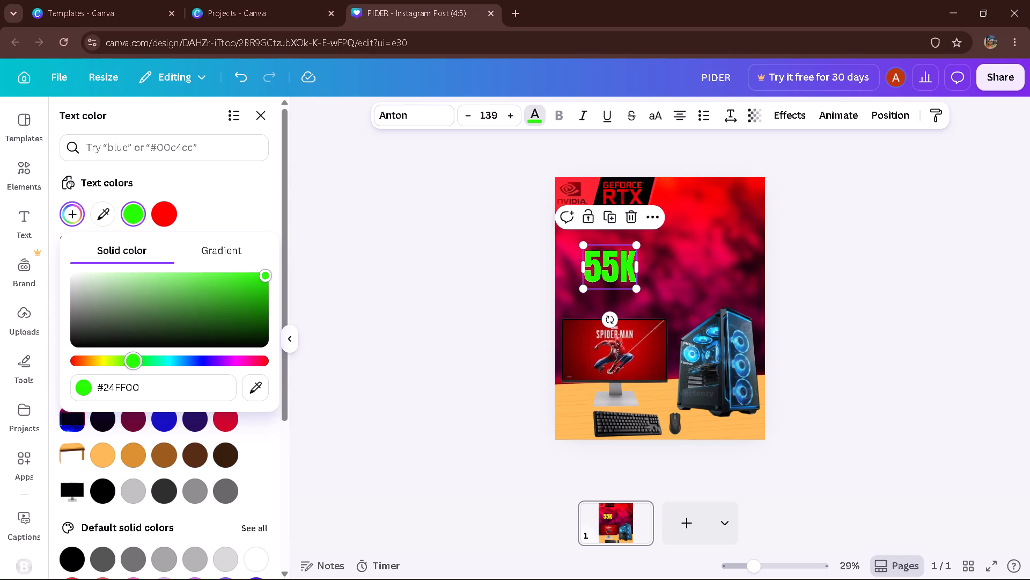
pyautogui.moveTo(131, 354); pyautogui.dragTo(98, 357)
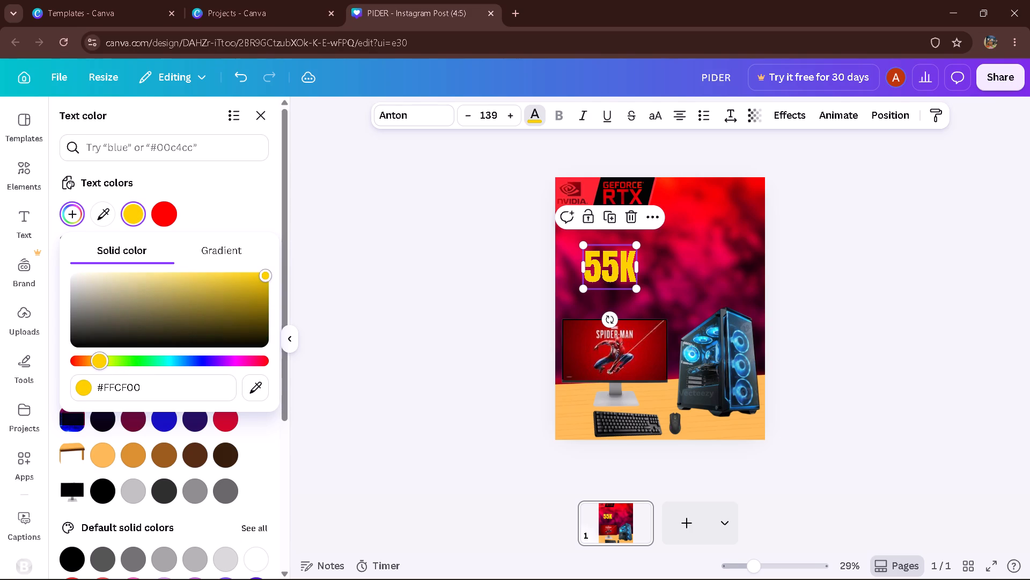
pyautogui.moveTo(98, 357); pyautogui.dragTo(96, 357)
pyautogui.moveTo(96, 357); pyautogui.dragTo(107, 354)
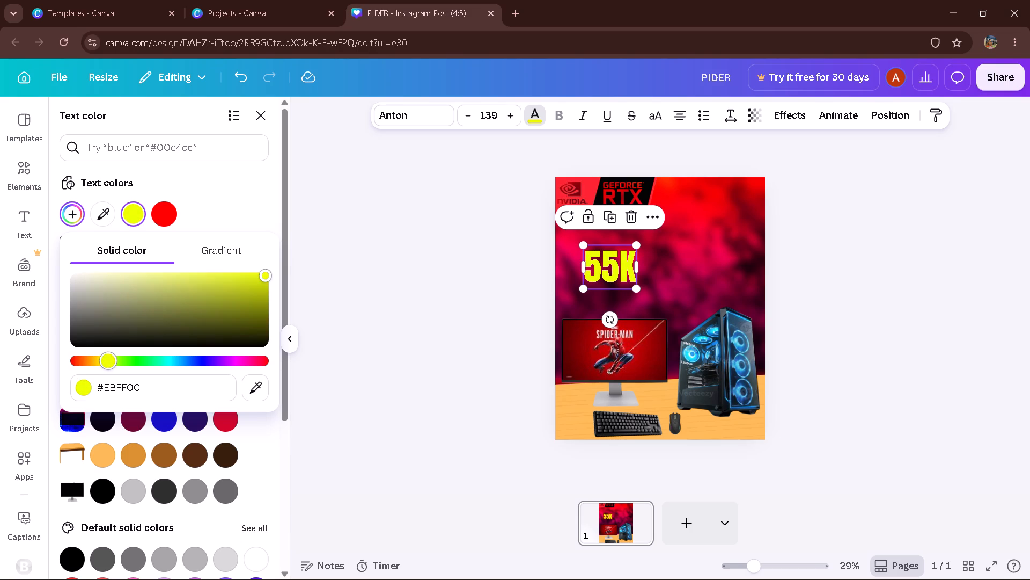
pyautogui.moveTo(107, 354); pyautogui.dragTo(101, 354)
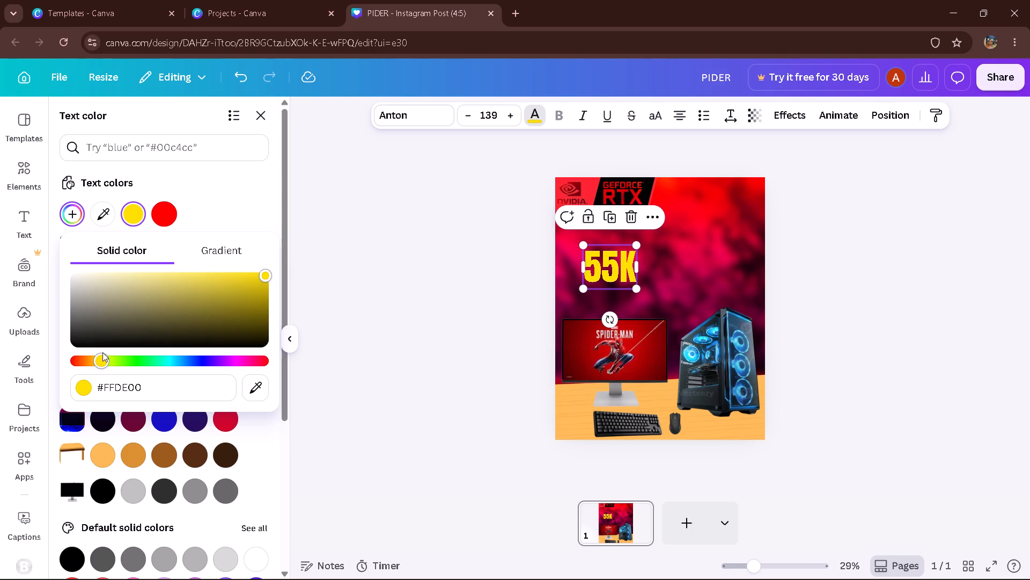
pyautogui.doubleClick(1029, 256)
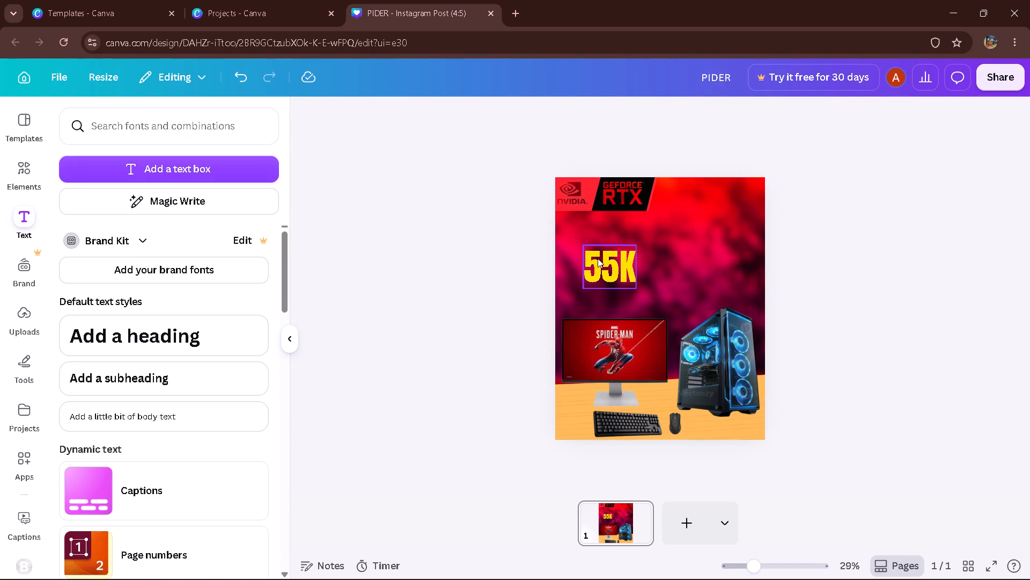
# Scale the 55K text down to about font size 98.9.
pyautogui.click(600, 256)
pyautogui.click(464, 112)
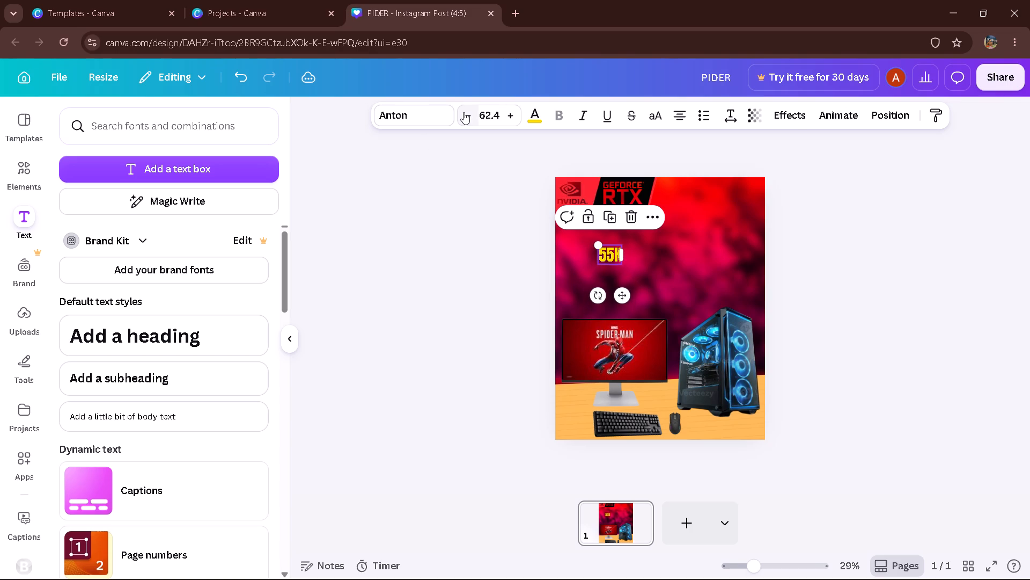
pyautogui.doubleClick(1002, 267)
pyautogui.click(605, 244)
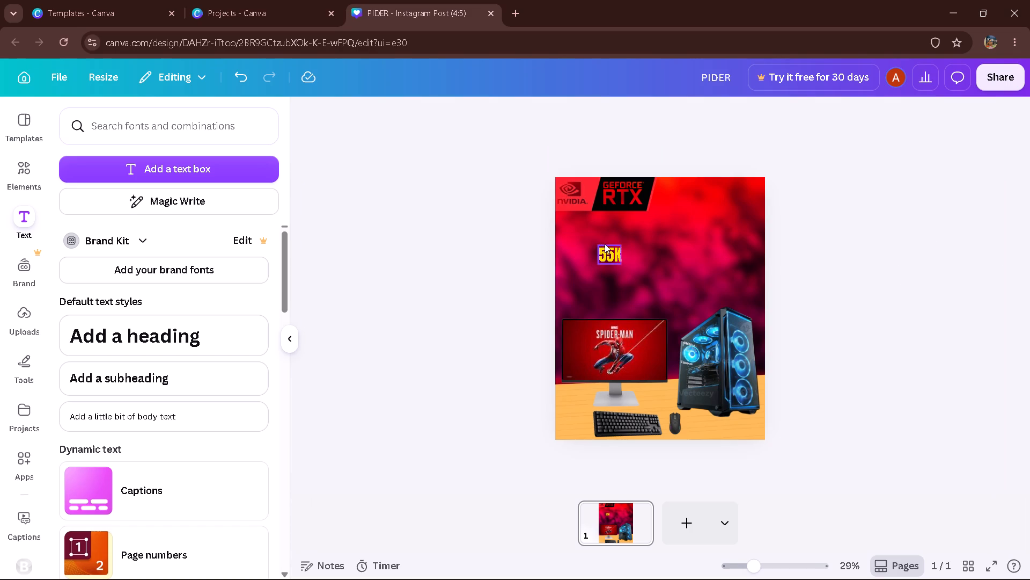
pyautogui.moveTo(600, 244); pyautogui.dragTo(570, 253)
pyautogui.doubleClick(886, 263)
# Move the 55K text to the area just above the PC tower.
pyautogui.click(607, 249)
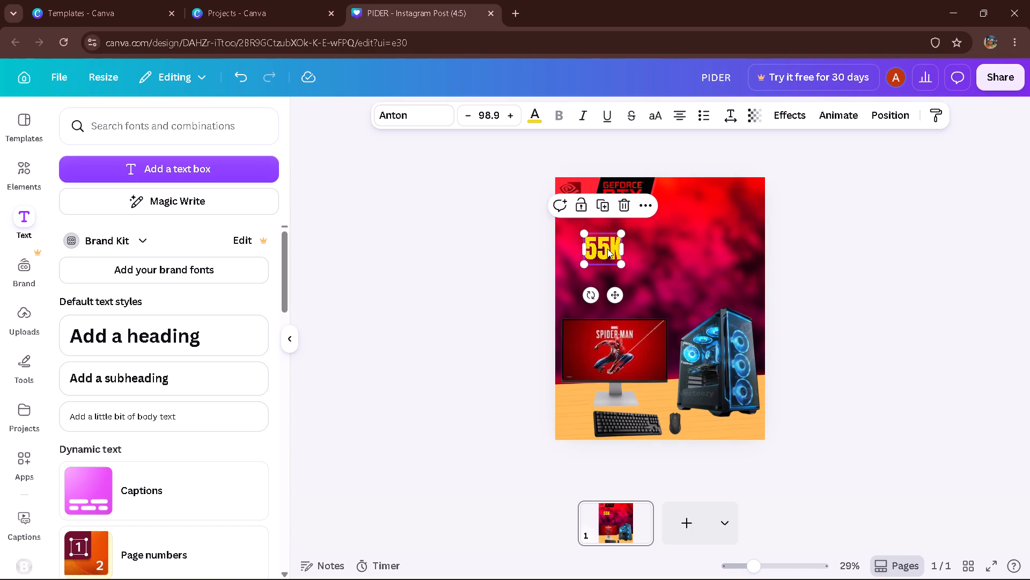
pyautogui.moveTo(607, 249); pyautogui.dragTo(607, 272)
pyautogui.click(990, 289)
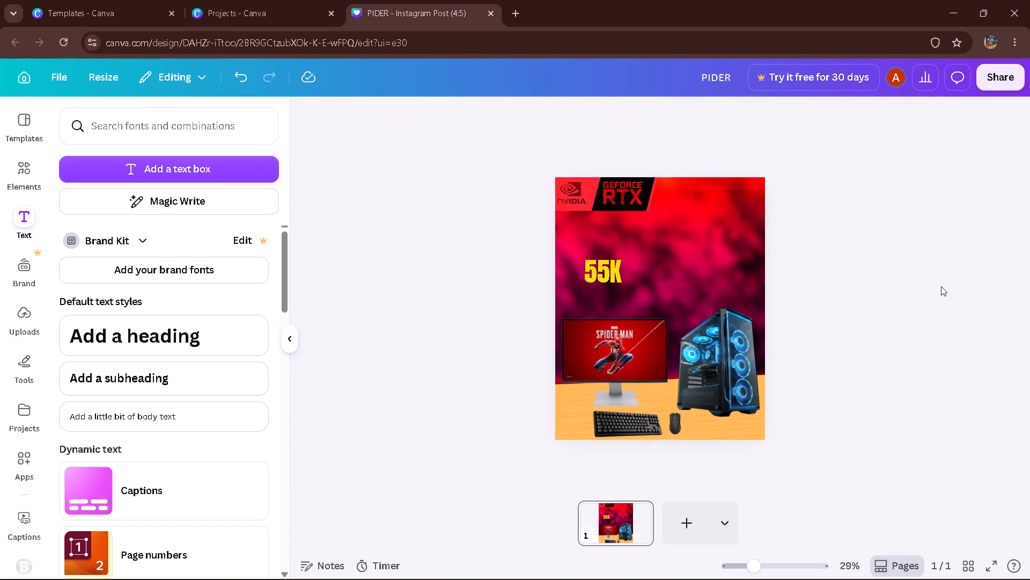
pyautogui.moveTo(603, 277); pyautogui.dragTo(591, 267)
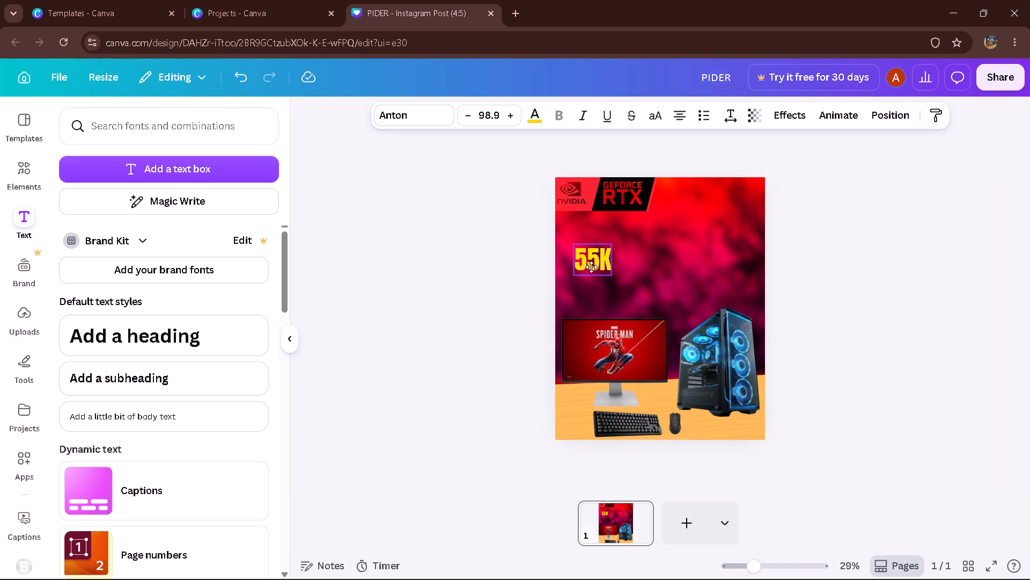
pyautogui.moveTo(591, 267); pyautogui.dragTo(715, 296)
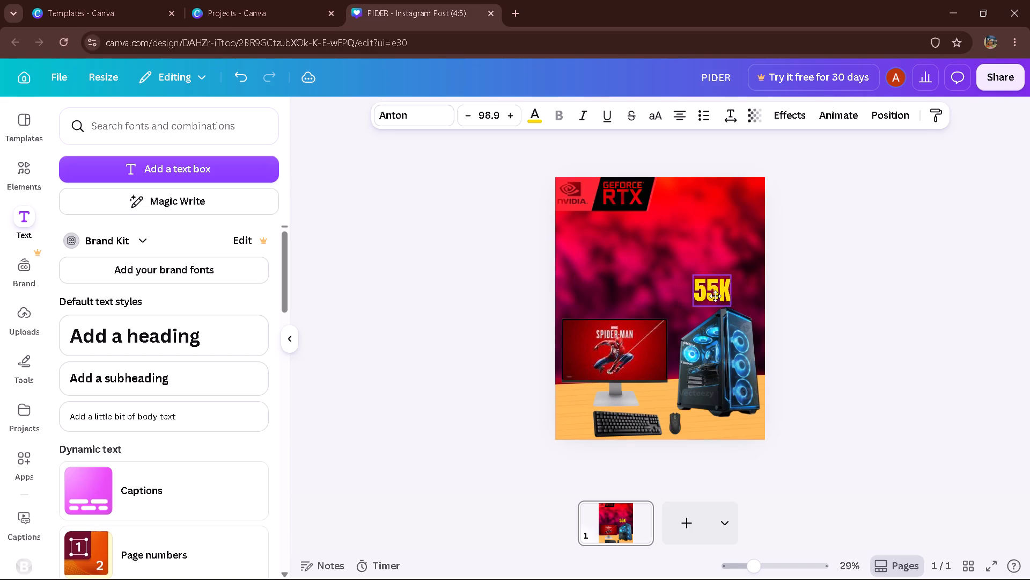
pyautogui.moveTo(715, 296); pyautogui.dragTo(716, 274)
# Replace the SPIDER MAN search in the elements library with a search for TAG.
pyautogui.click(16, 162)
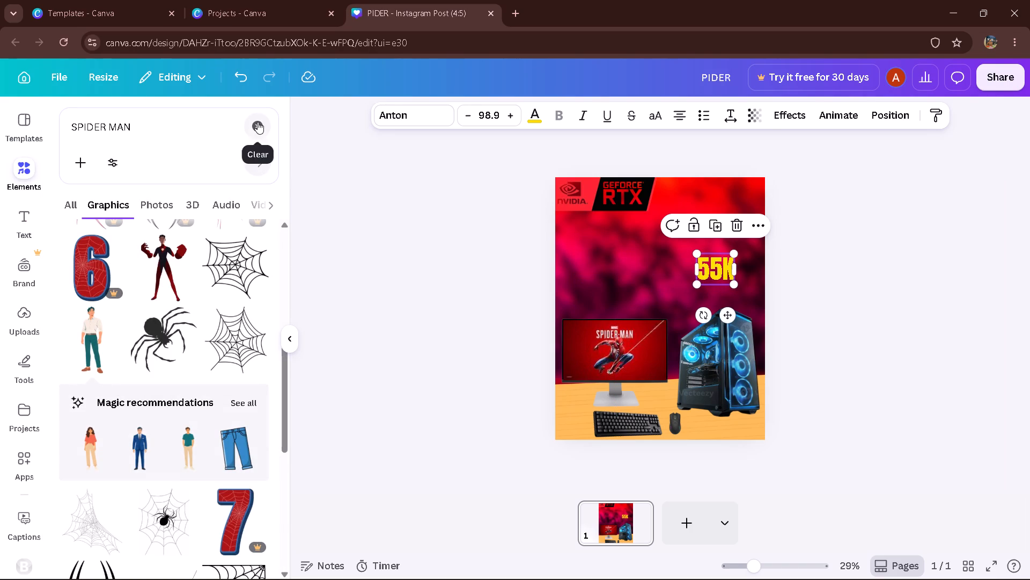
pyautogui.click(257, 122)
pyautogui.click(181, 124)
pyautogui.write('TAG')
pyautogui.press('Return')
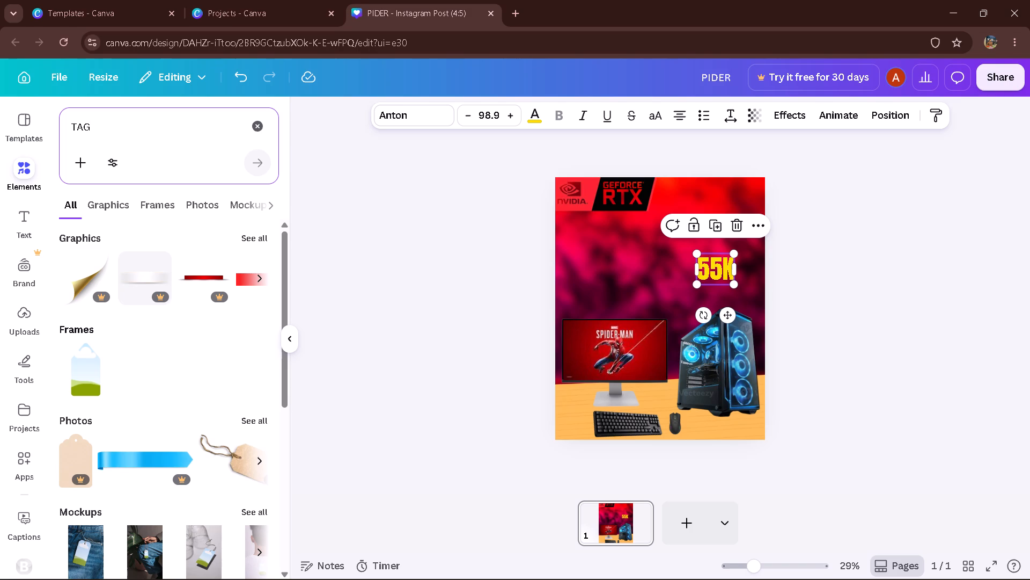
# Add the red starburst badge from the TAG graphics, shrink it, and place it above the PC case, overlapping the 55K text.
pyautogui.click(246, 244)
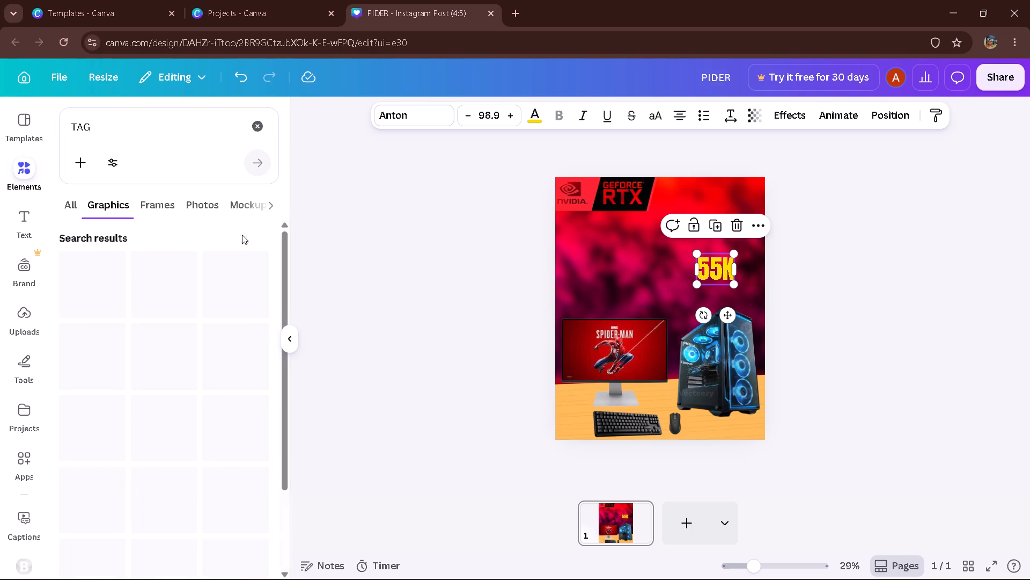
pyautogui.moveTo(284, 237); pyautogui.dragTo(284, 265)
pyautogui.click(164, 380)
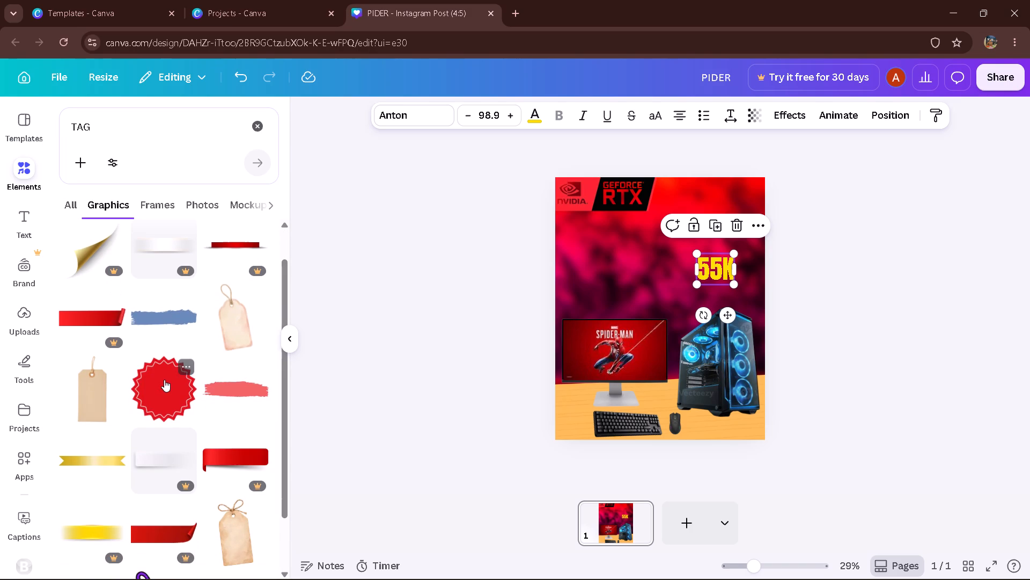
pyautogui.moveTo(668, 298); pyautogui.dragTo(682, 237)
pyautogui.moveTo(716, 204); pyautogui.dragTo(655, 220)
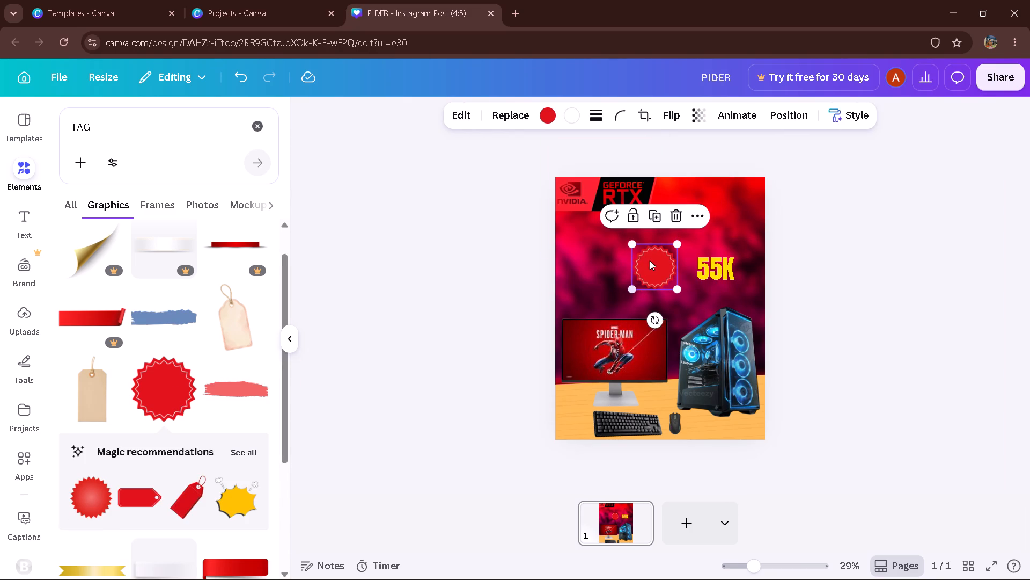
pyautogui.moveTo(650, 260); pyautogui.dragTo(693, 279)
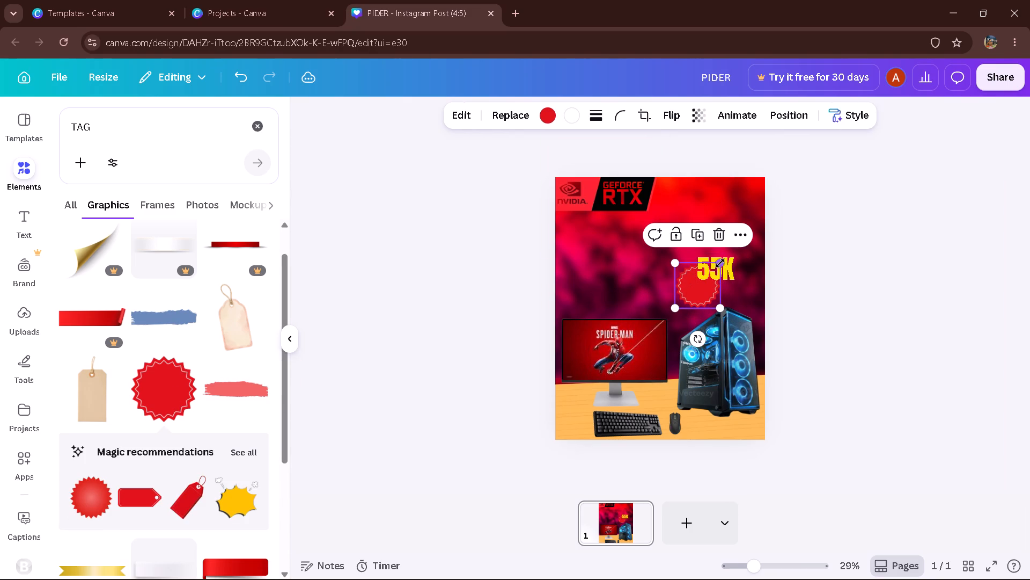
pyautogui.click(720, 263)
pyautogui.click(739, 265)
# Reduce the font size of the 55K text to 79.9.
pyautogui.click(725, 265)
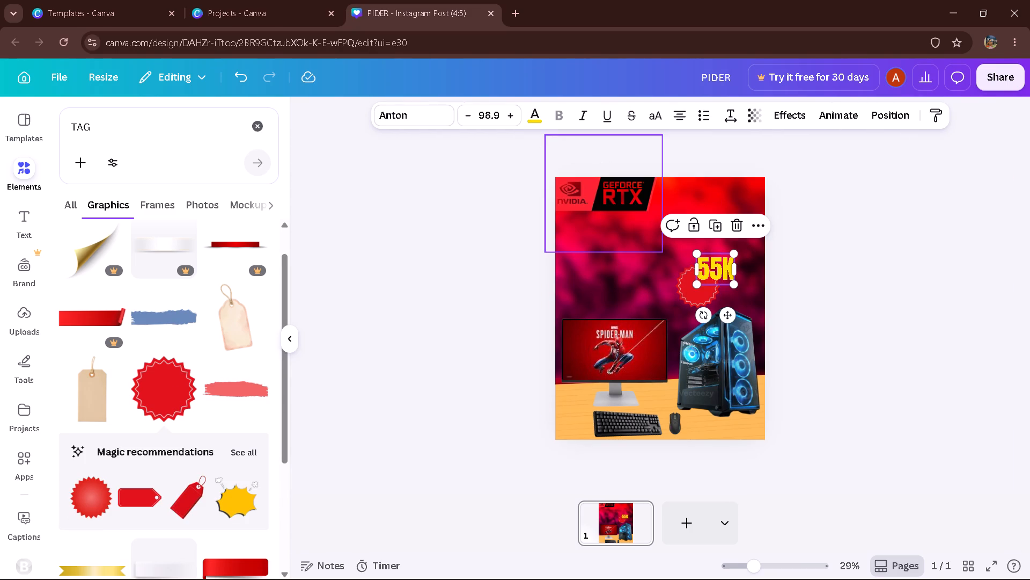
pyautogui.click(467, 117)
pyautogui.doubleClick(467, 117)
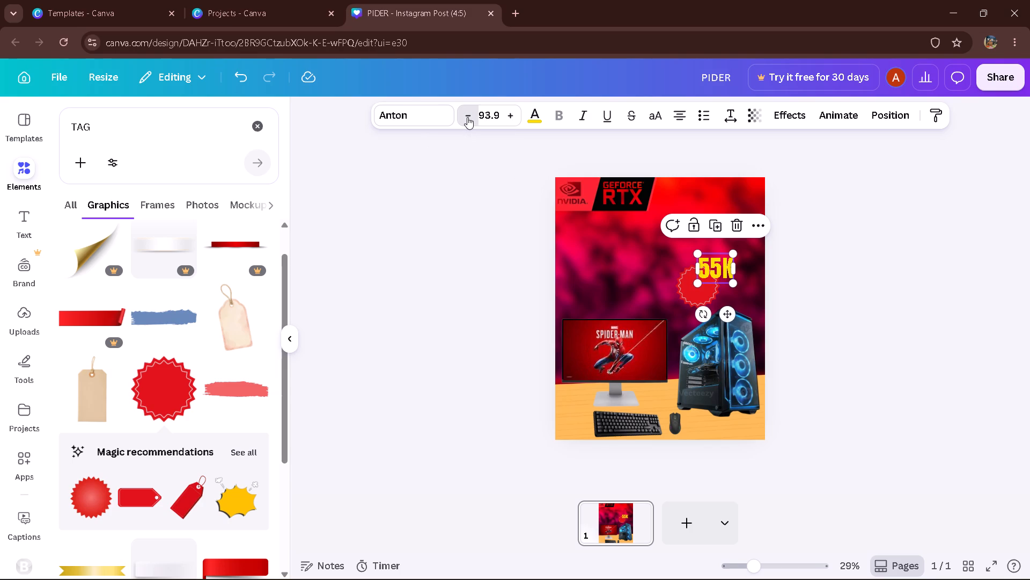
pyautogui.doubleClick(467, 117)
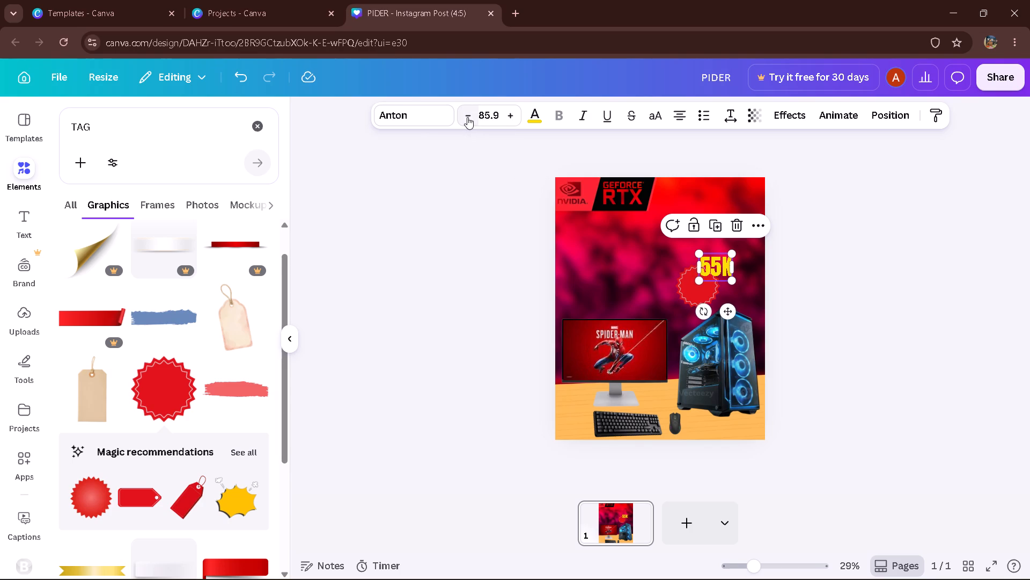
pyautogui.tripleClick(467, 117)
pyautogui.click(467, 117)
pyautogui.doubleClick(467, 117)
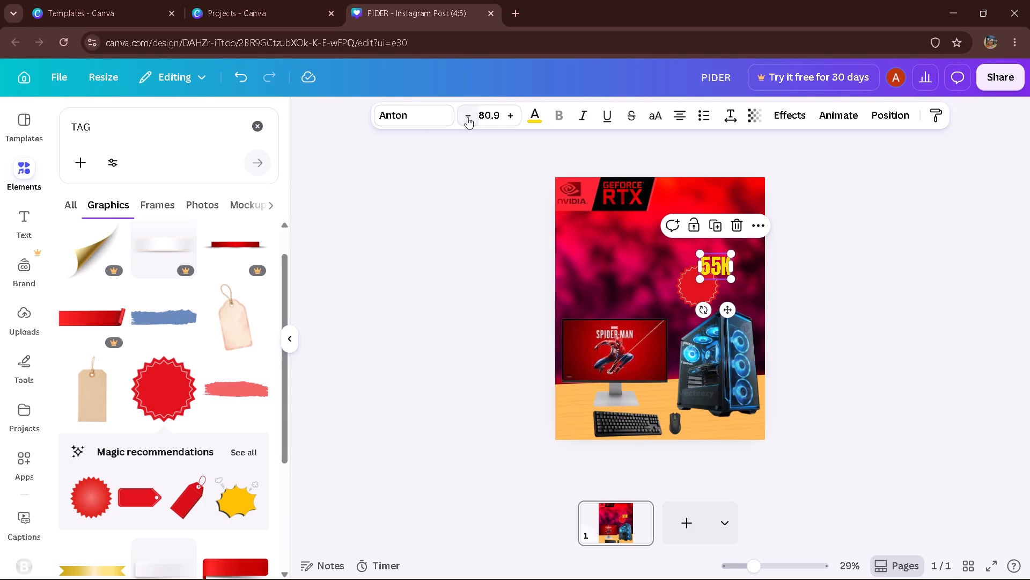
pyautogui.click(983, 256)
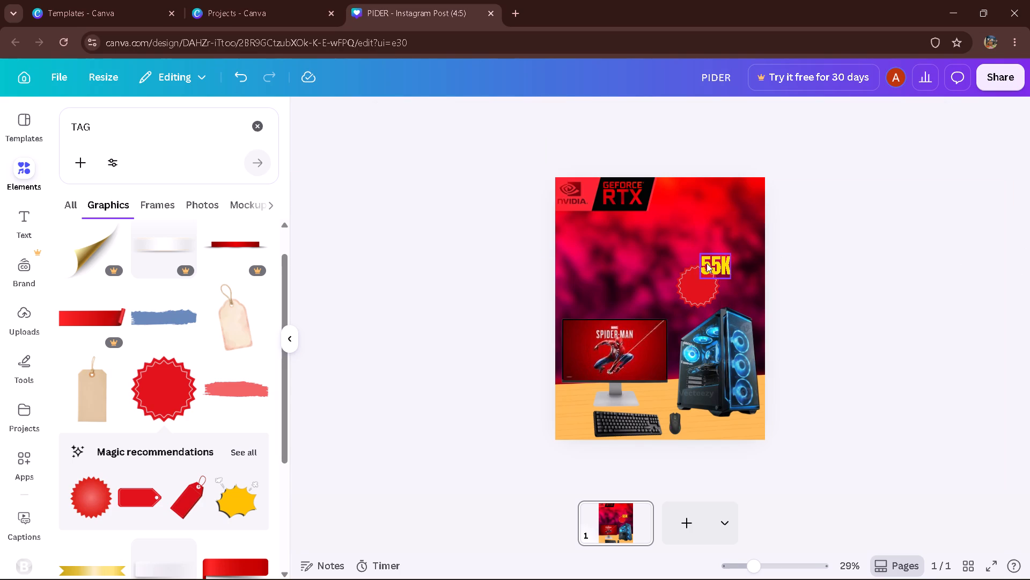
# Place the 55K text over the middle of the red starburst badge and lower its font size by one step.
pyautogui.click(707, 263)
pyautogui.moveTo(730, 307); pyautogui.dragTo(711, 328)
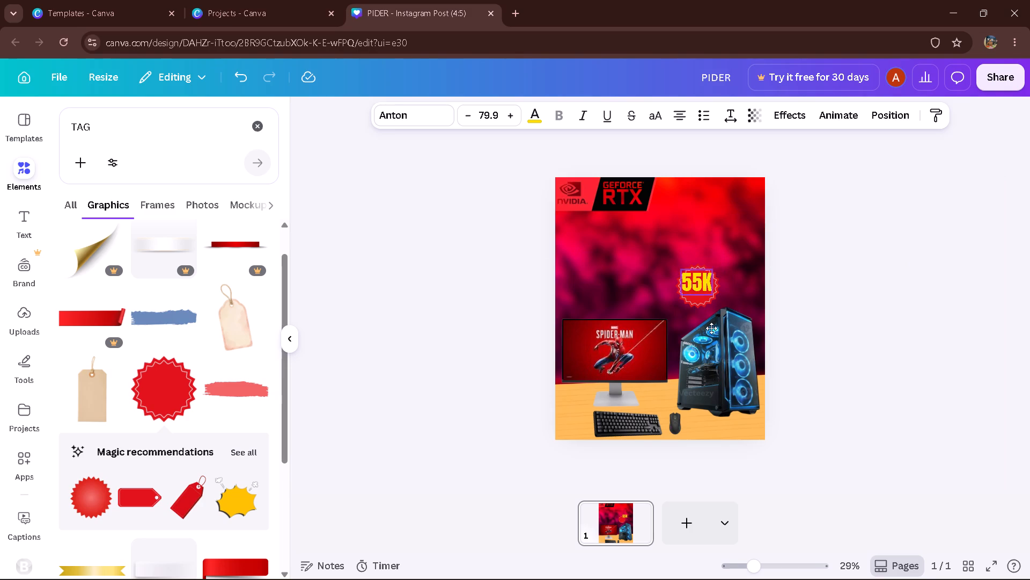
pyautogui.moveTo(711, 328); pyautogui.dragTo(718, 328)
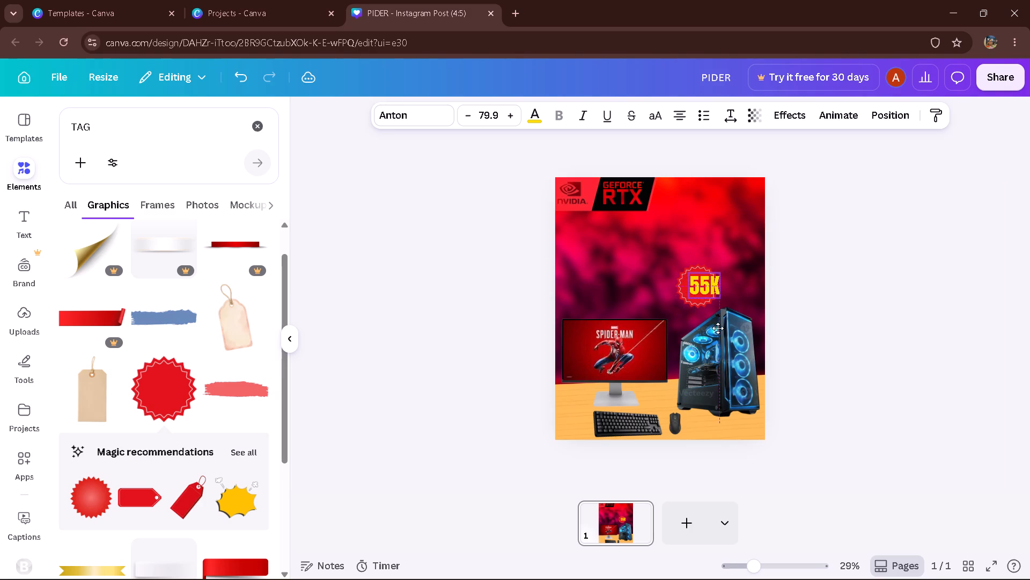
pyautogui.moveTo(718, 328); pyautogui.dragTo(716, 331)
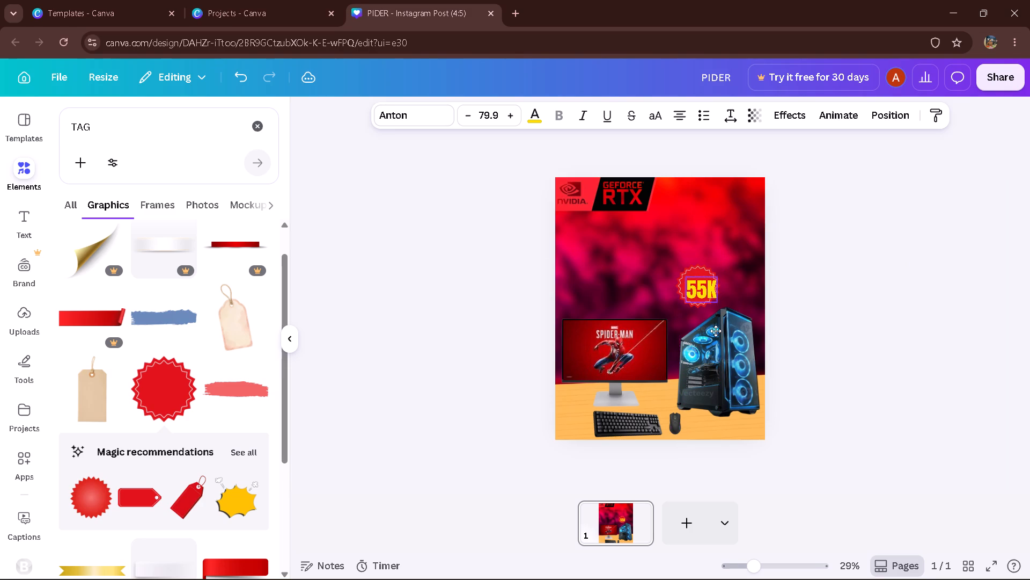
pyautogui.moveTo(716, 331); pyautogui.dragTo(711, 327)
pyautogui.click(469, 113)
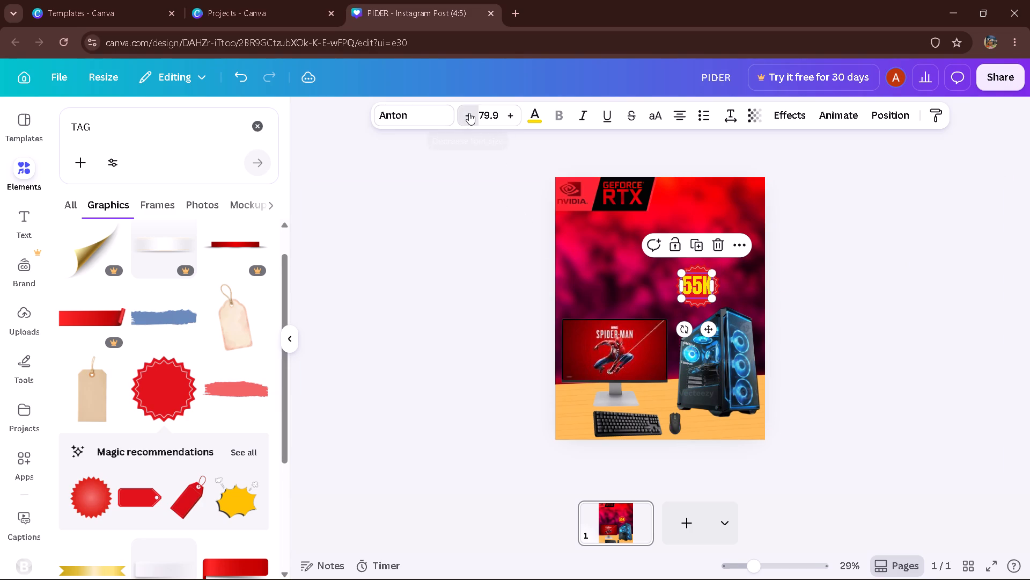
pyautogui.doubleClick(892, 248)
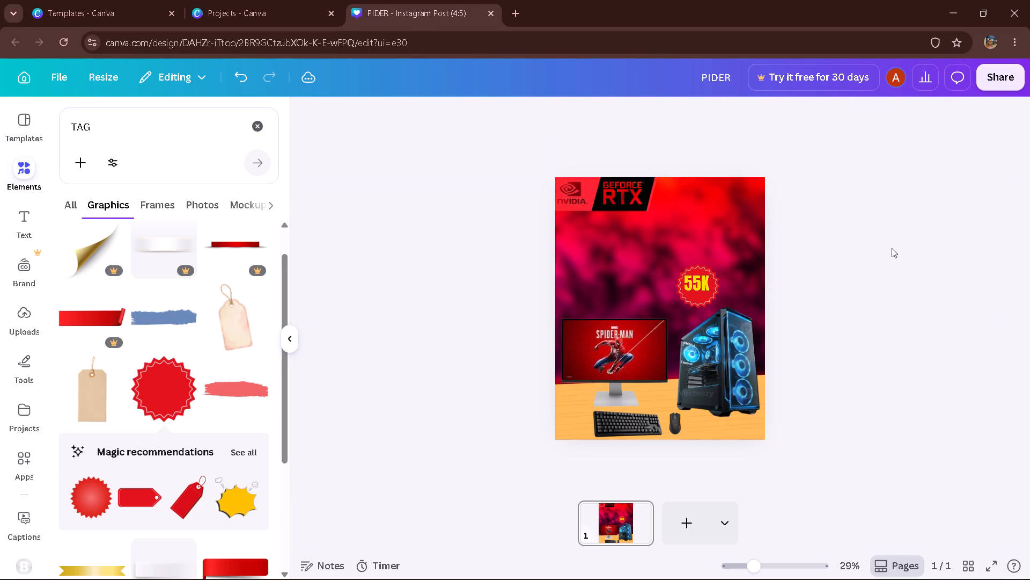
# Nudge the 55K text slightly down and to the right so it sits centred on the red starburst badge.
pyautogui.click(697, 279)
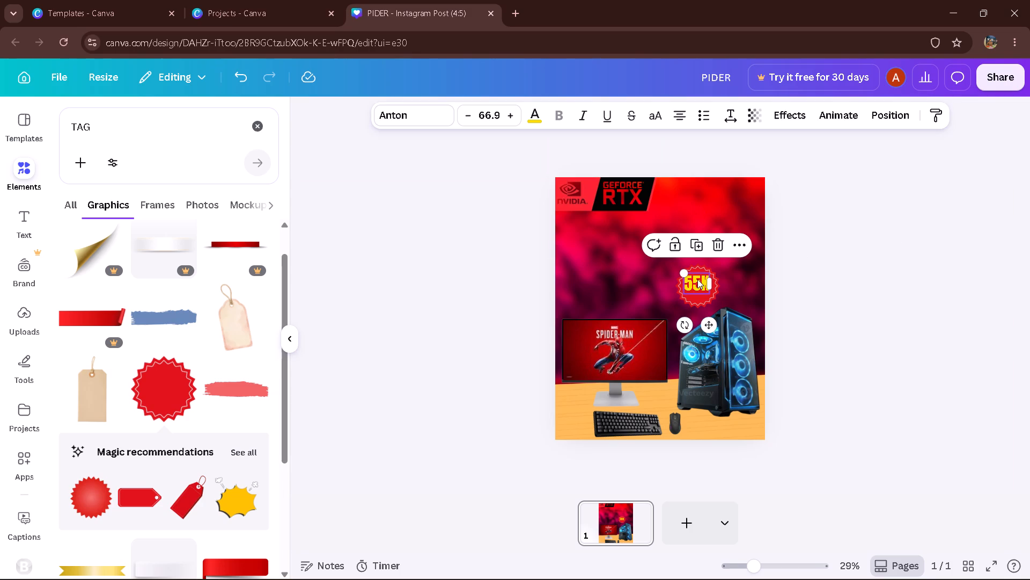
pyautogui.hotkey('alt', 'Down')
pyautogui.hotkey('alt', 'Down')
pyautogui.hotkey('alt', 'Down')
pyautogui.hotkey('alt', 'Down')
pyautogui.hotkey('alt', 'Down')
pyautogui.hotkey('alt', 'Down')
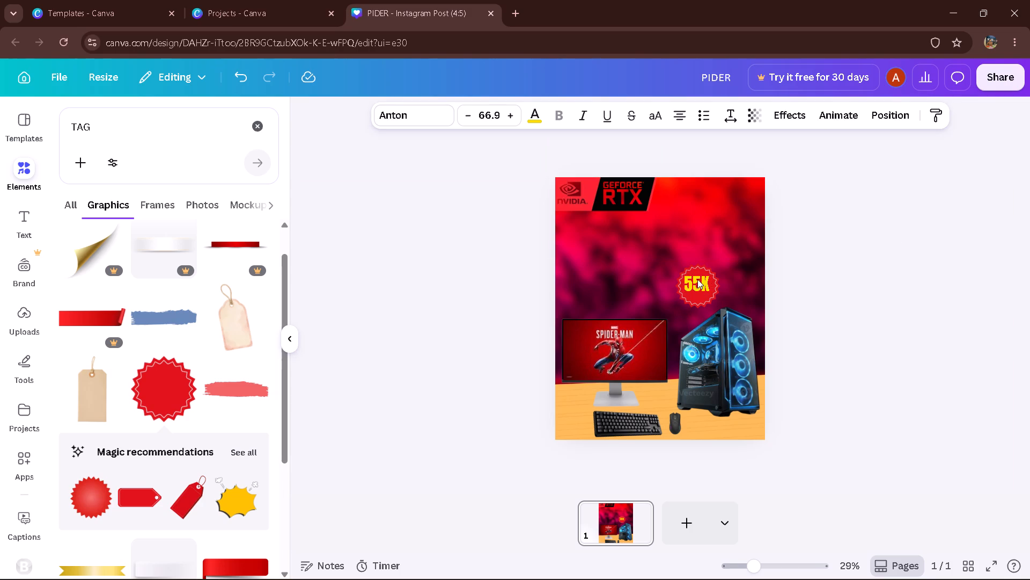
pyautogui.hotkey('alt', 'Right')
pyautogui.hotkey('alt', 'Right')
pyautogui.hotkey('alt', 'Right')
pyautogui.hotkey('alt', 'Right')
pyautogui.hotkey('alt', 'Right')
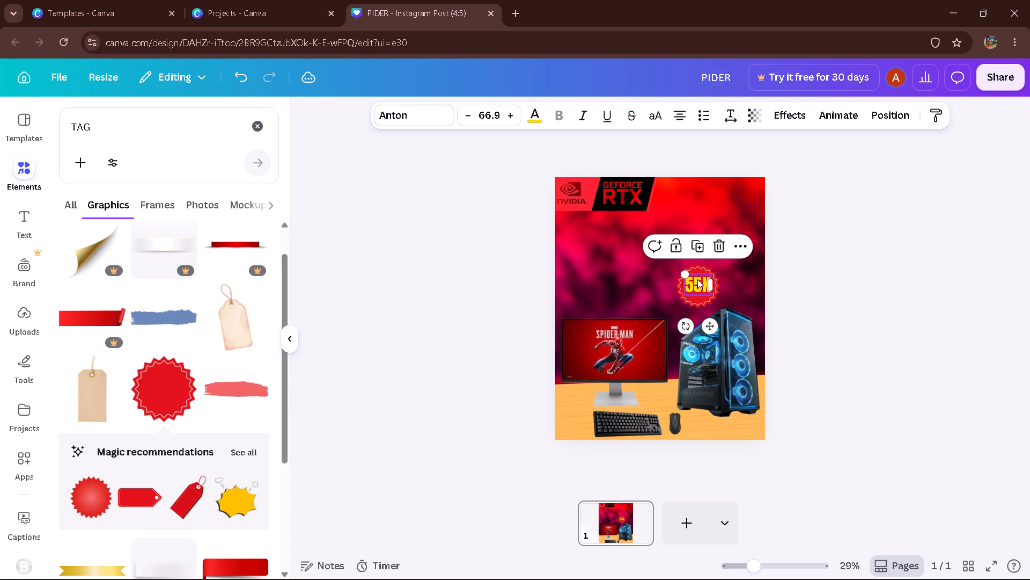
pyautogui.hotkey('alt', 'Down')
pyautogui.hotkey('alt', 'Down')
pyautogui.hotkey('alt', 'Down')
pyautogui.hotkey('alt', 'Down')
pyautogui.hotkey('alt', 'Down')
pyautogui.hotkey('alt', 'Down')
pyautogui.hotkey('alt', 'Down')
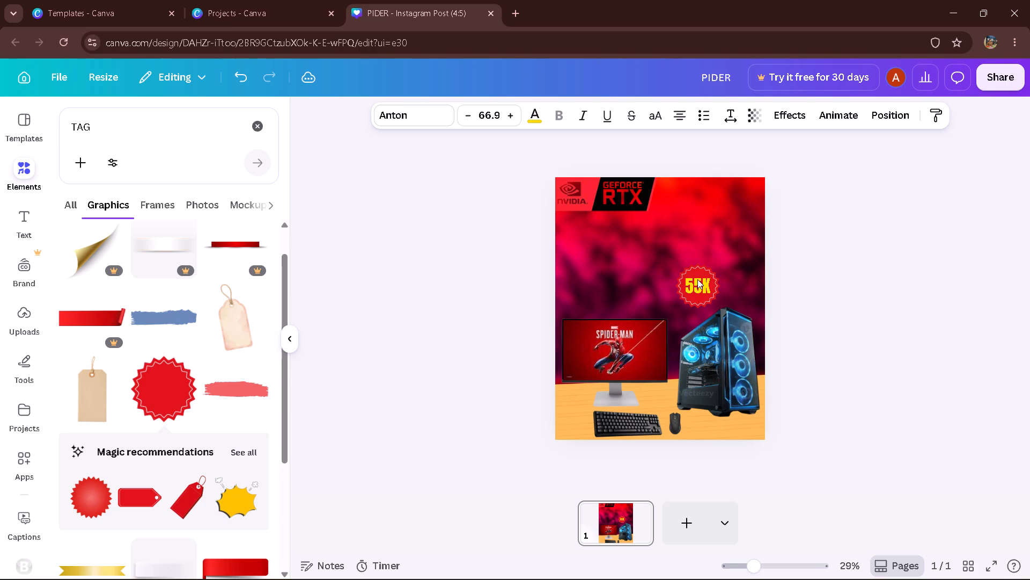
pyautogui.hotkey('alt', 'Down')
pyautogui.hotkey('alt', 'Down')
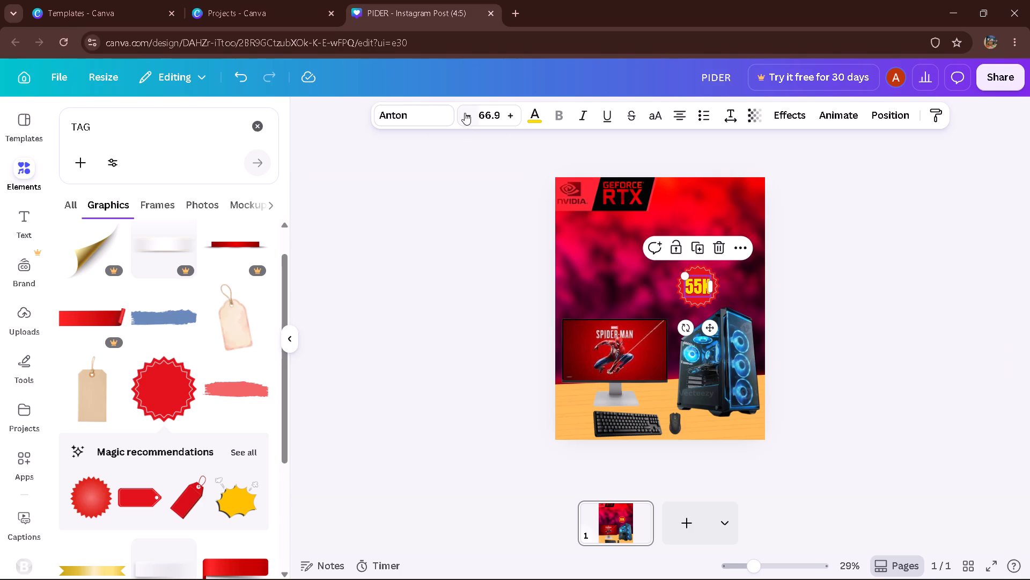
# Reduce the 55K text's font size to 63.9, and lower it by one more step.
pyautogui.tripleClick(465, 113)
pyautogui.click(930, 331)
pyautogui.click(920, 333)
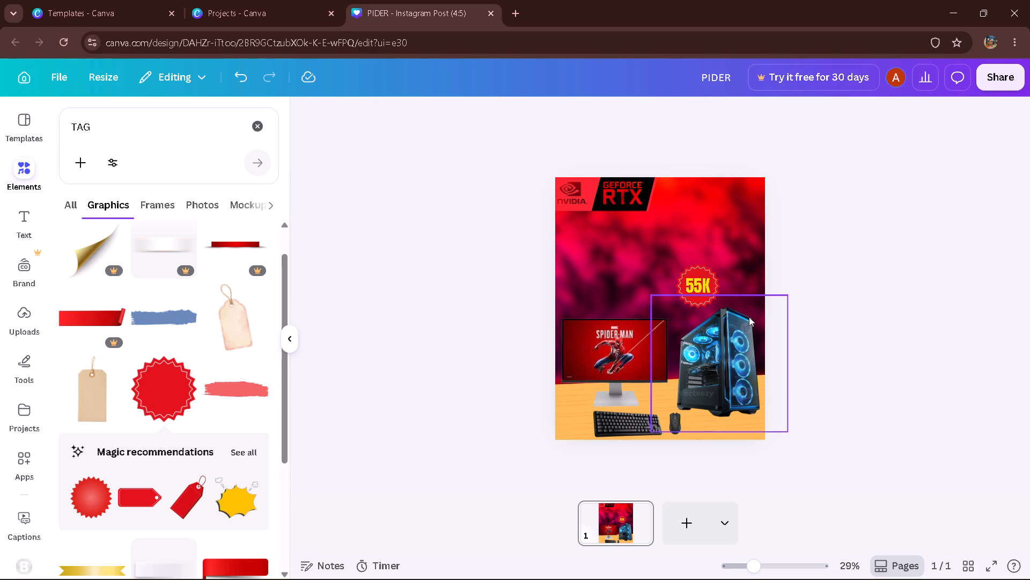
pyautogui.click(835, 291)
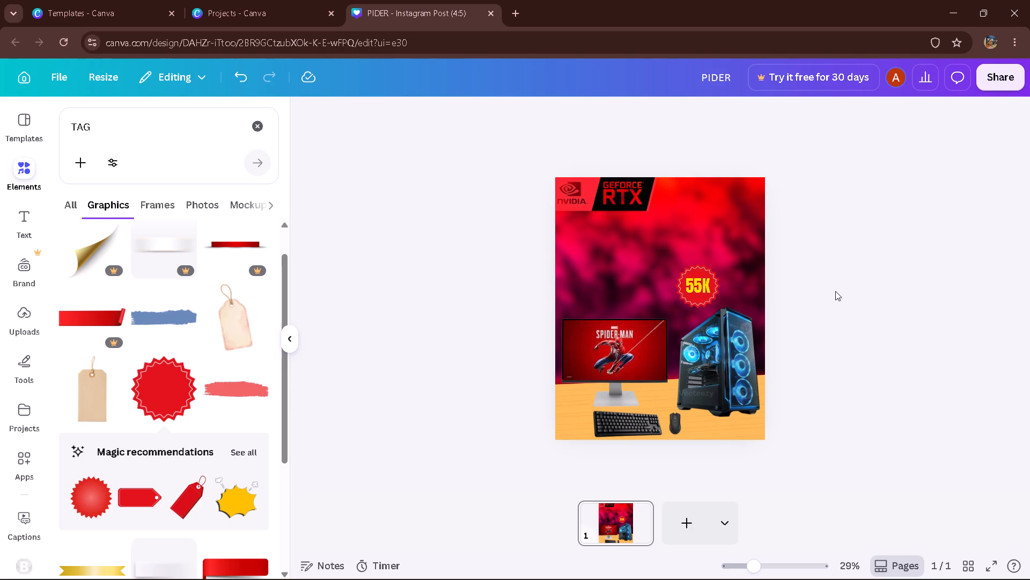
pyautogui.doubleClick(906, 314)
pyautogui.click(697, 291)
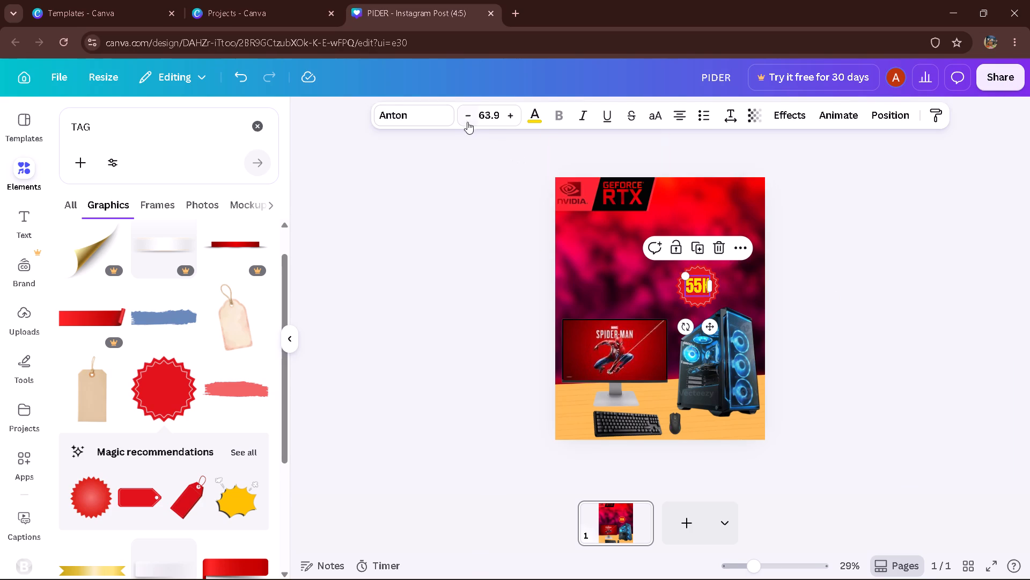
pyautogui.click(465, 120)
pyautogui.doubleClick(919, 239)
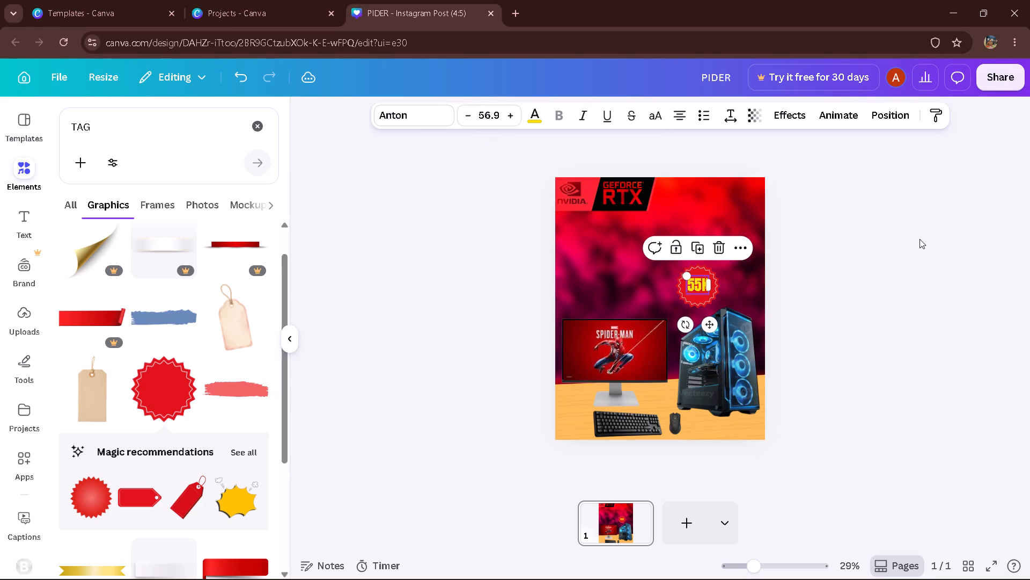
# Increase the font size of the 55K text on the red starburst badge by one step.
pyautogui.click(695, 282)
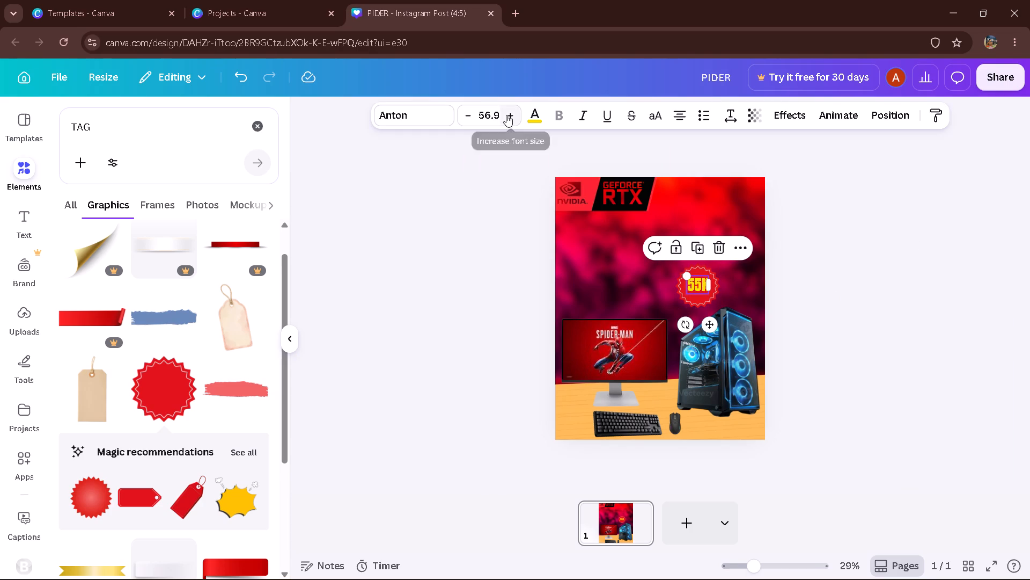
pyautogui.click(506, 115)
pyautogui.doubleClick(1029, 291)
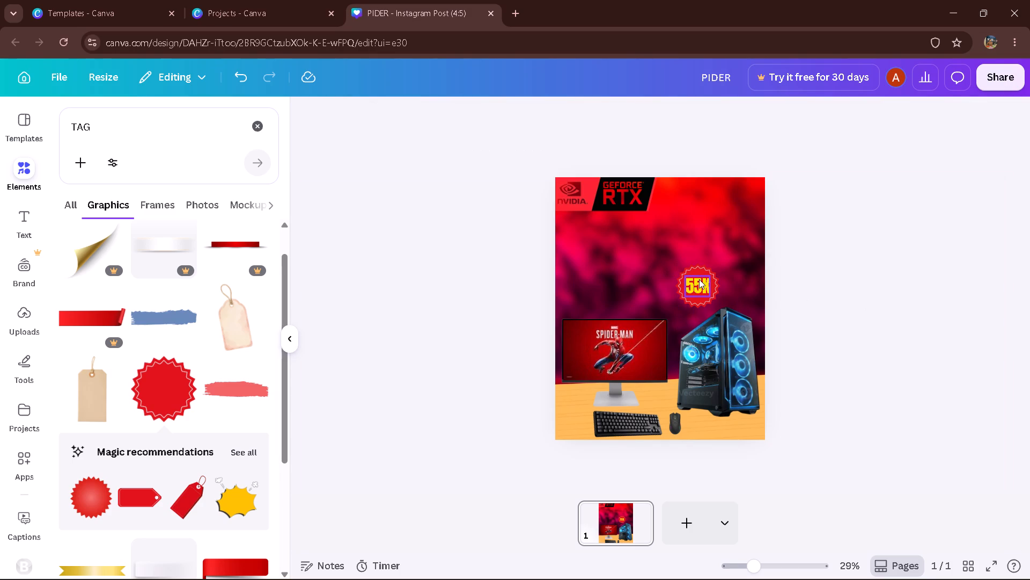
pyautogui.doubleClick(874, 296)
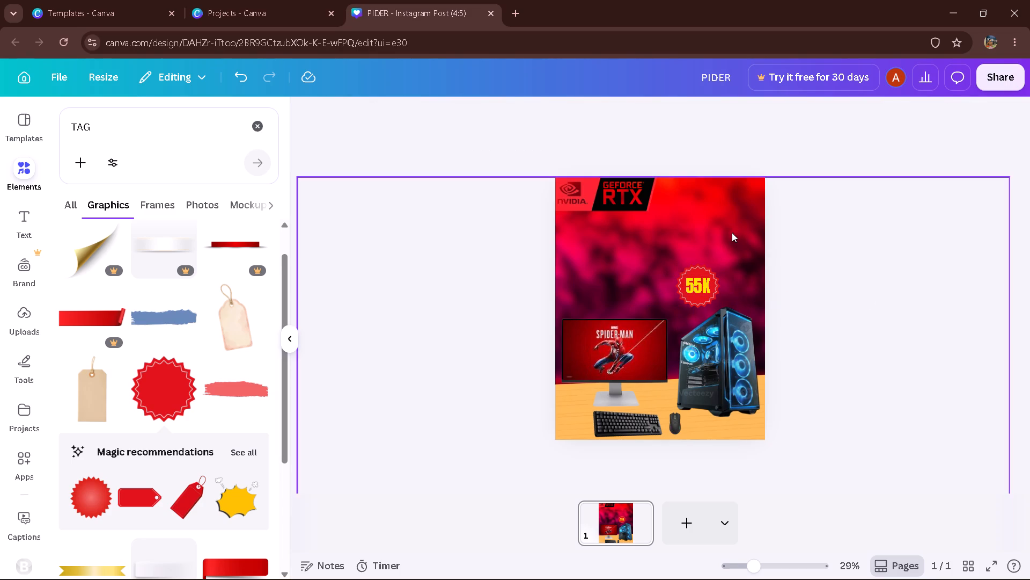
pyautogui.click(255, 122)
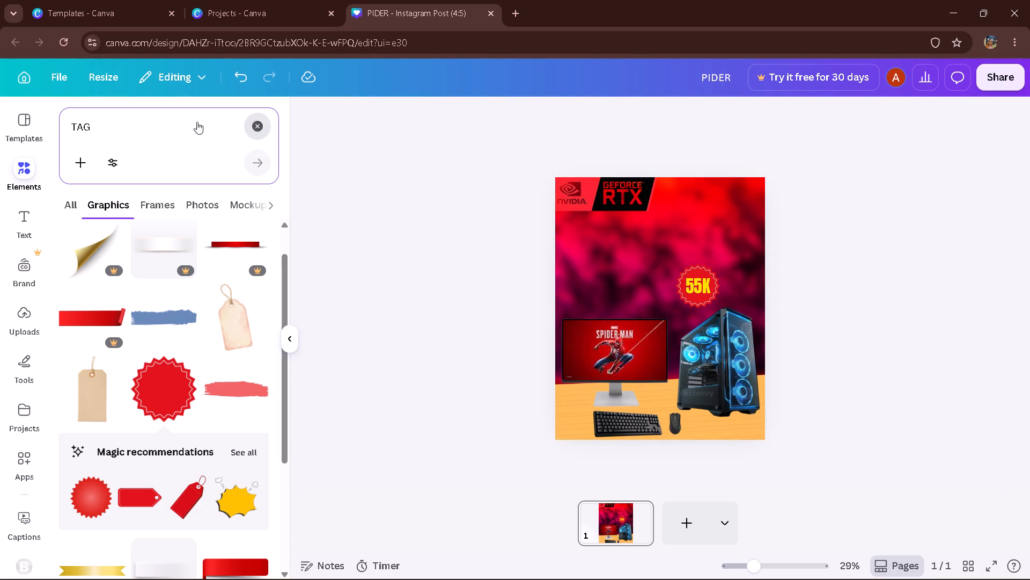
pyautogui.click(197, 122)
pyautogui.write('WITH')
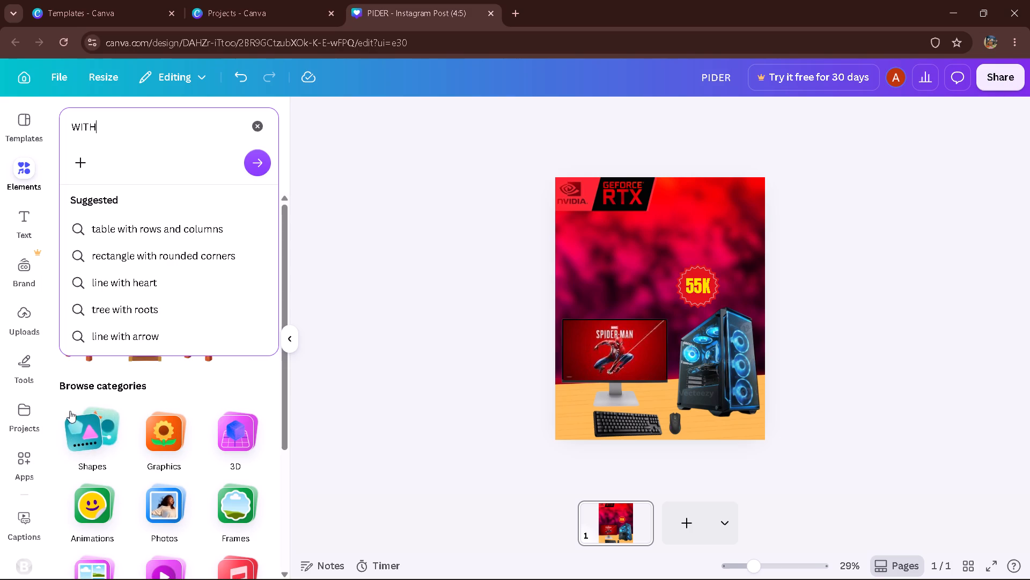
# Add a new text box to the post reading "WITH MONITOR".
pyautogui.click(33, 223)
pyautogui.click(179, 166)
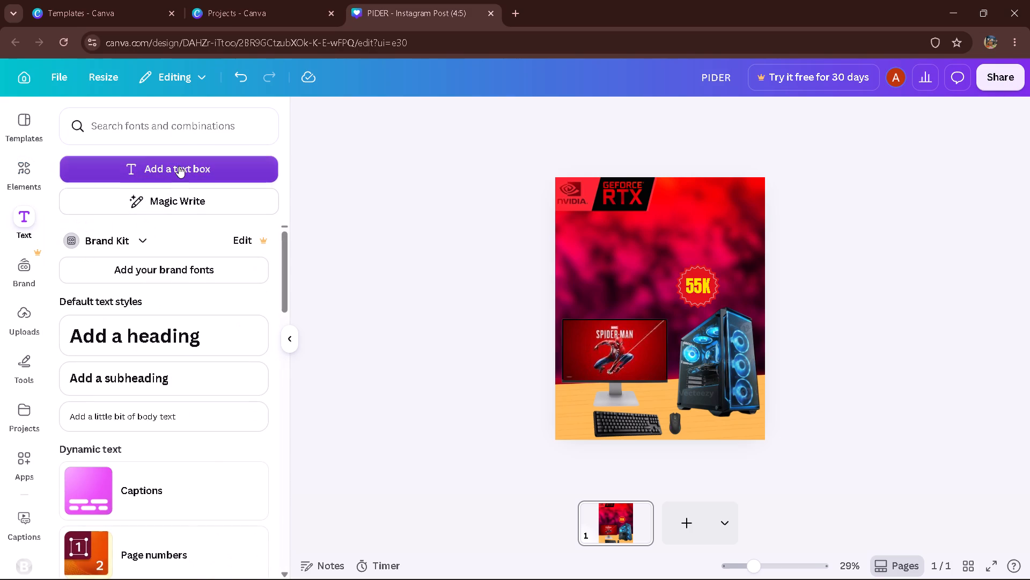
pyautogui.press('BackSpace')
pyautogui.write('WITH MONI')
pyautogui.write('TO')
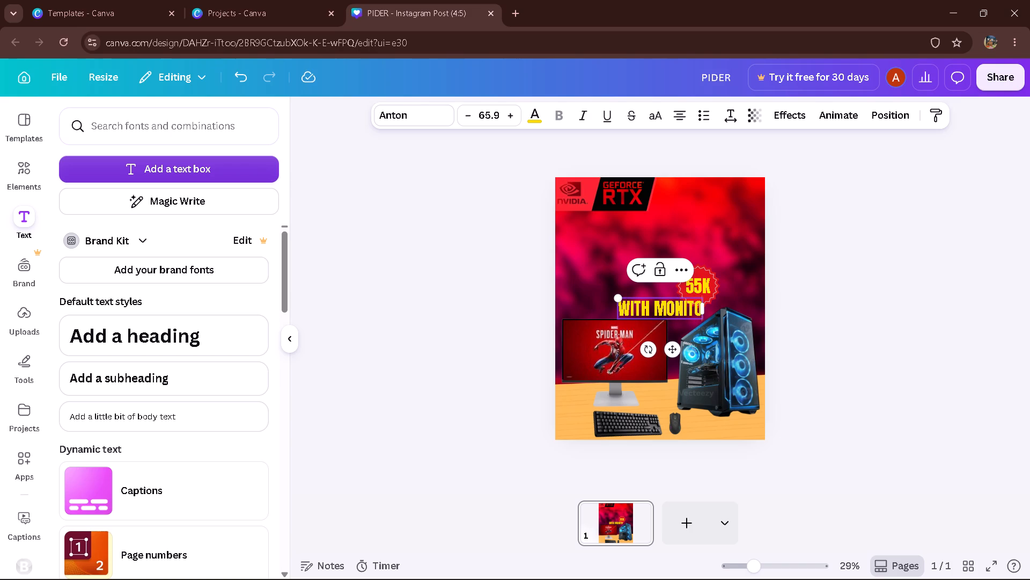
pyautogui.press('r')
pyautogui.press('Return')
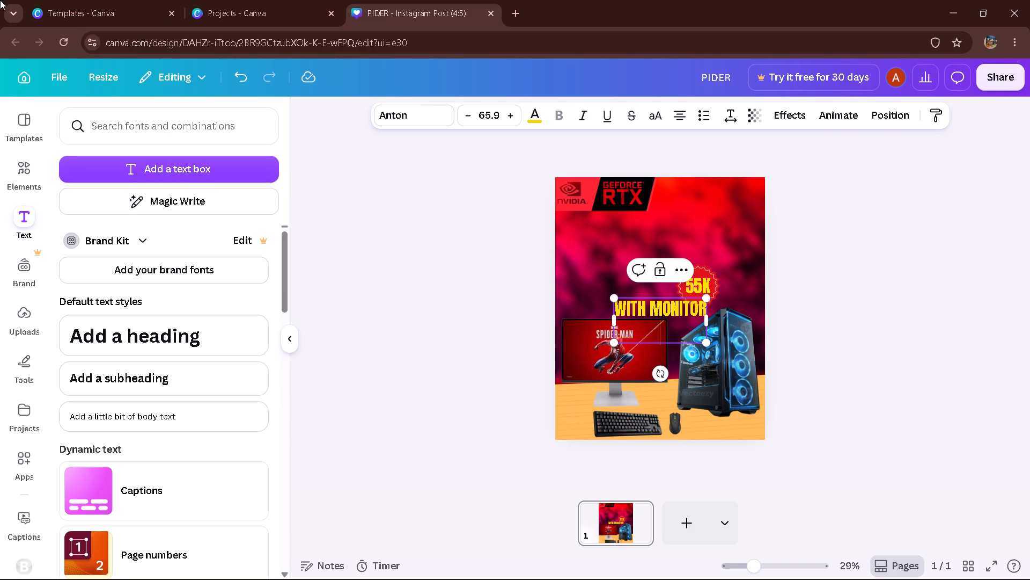
pyautogui.click(884, 247)
# Move the WITH MONITOR text to the upper-left area of the post, just below the NVIDIA GeForce RTX logo.
pyautogui.click(652, 310)
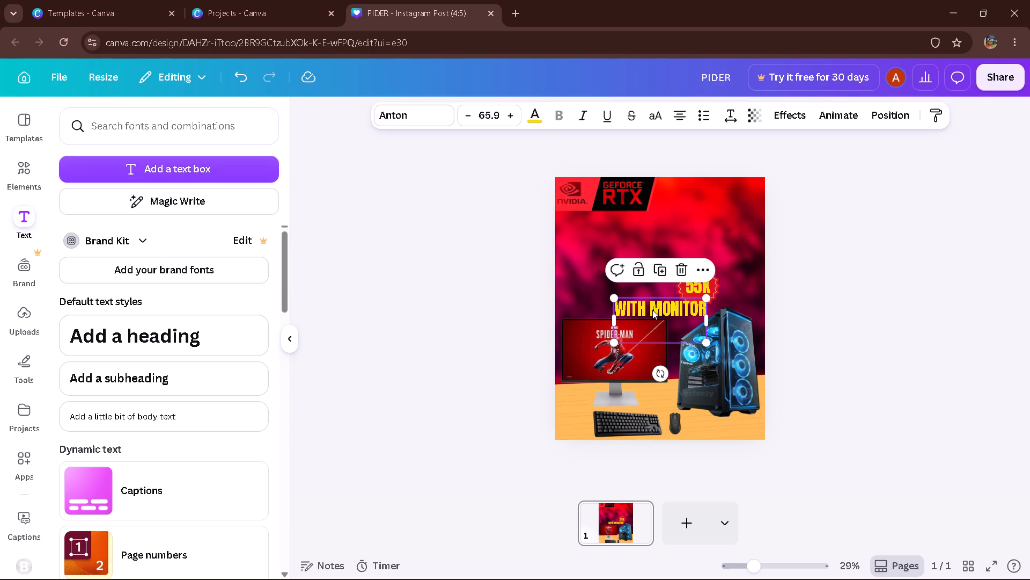
pyautogui.moveTo(650, 322); pyautogui.dragTo(640, 275)
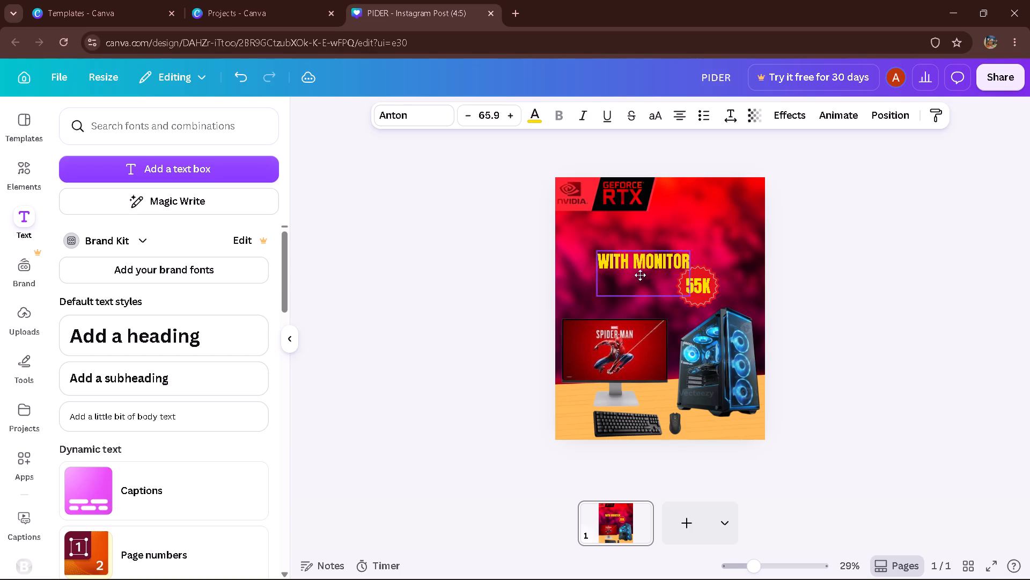
pyautogui.moveTo(640, 275); pyautogui.dragTo(605, 298)
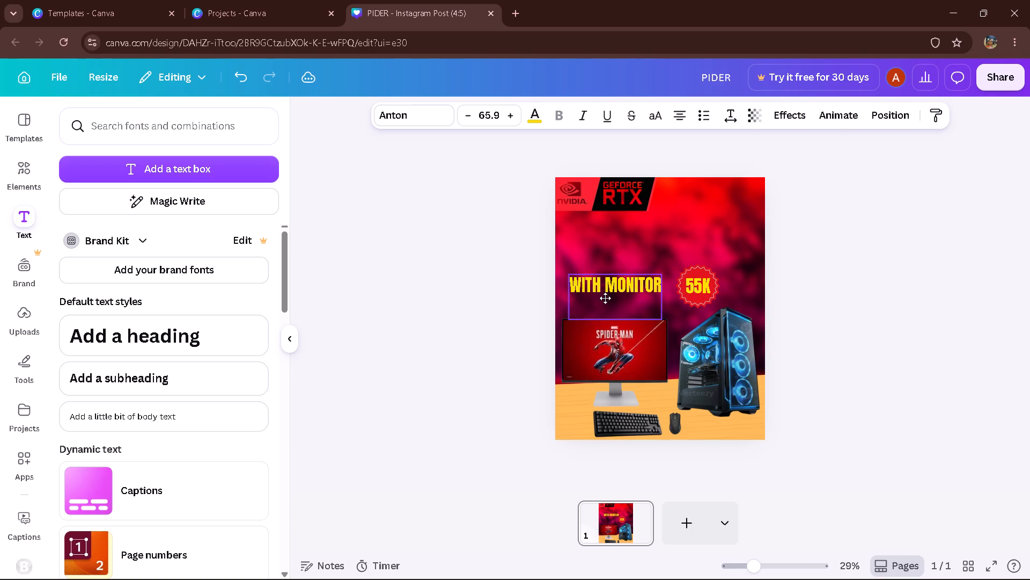
pyautogui.moveTo(605, 298); pyautogui.dragTo(598, 240)
pyautogui.doubleClick(889, 240)
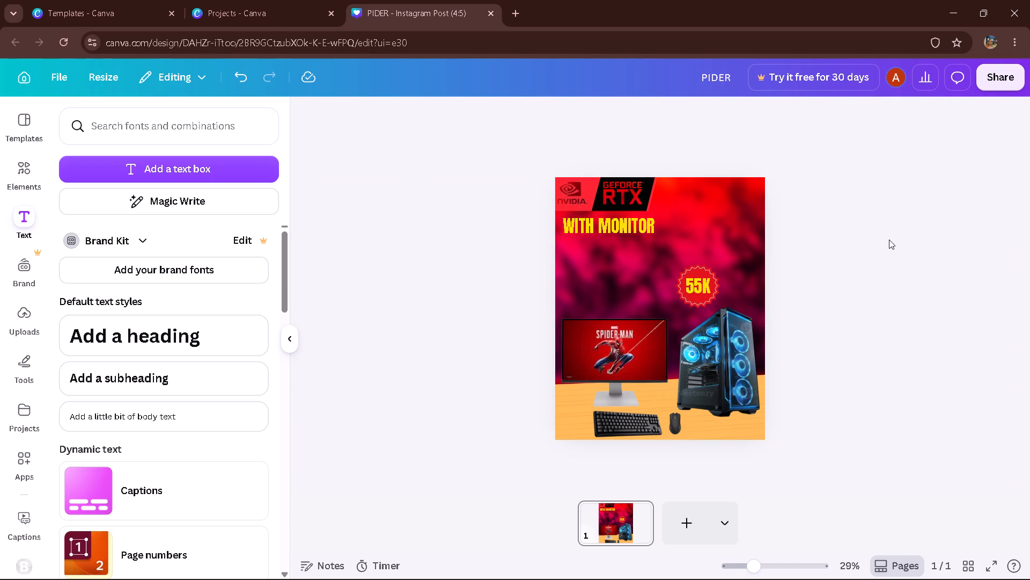
# Move the WITH MONITOR text down to just above the Spider-Man monitor, beside the price badge.
pyautogui.moveTo(575, 233); pyautogui.dragTo(575, 305)
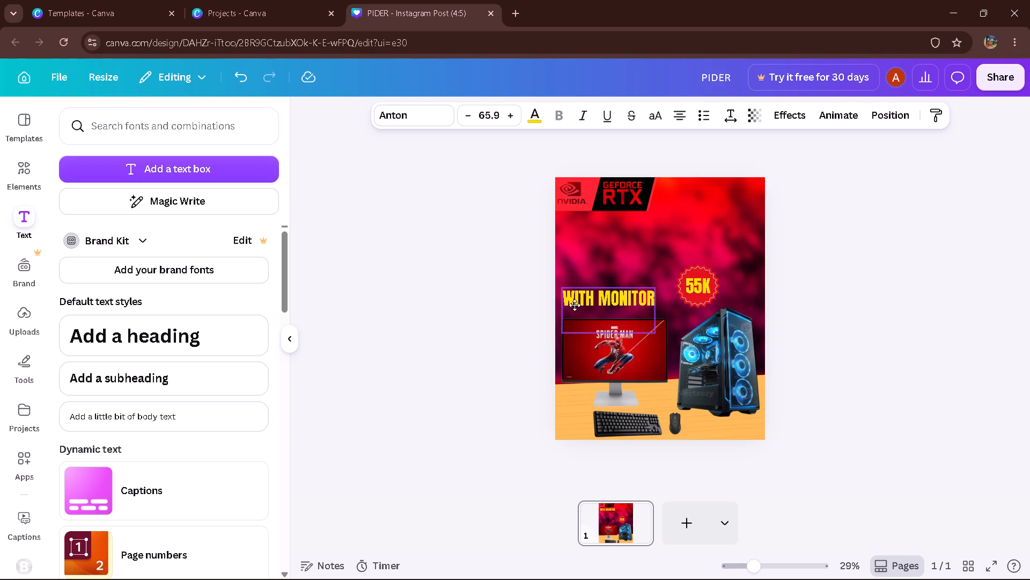
pyautogui.moveTo(575, 305); pyautogui.dragTo(570, 286)
pyautogui.doubleClick(868, 258)
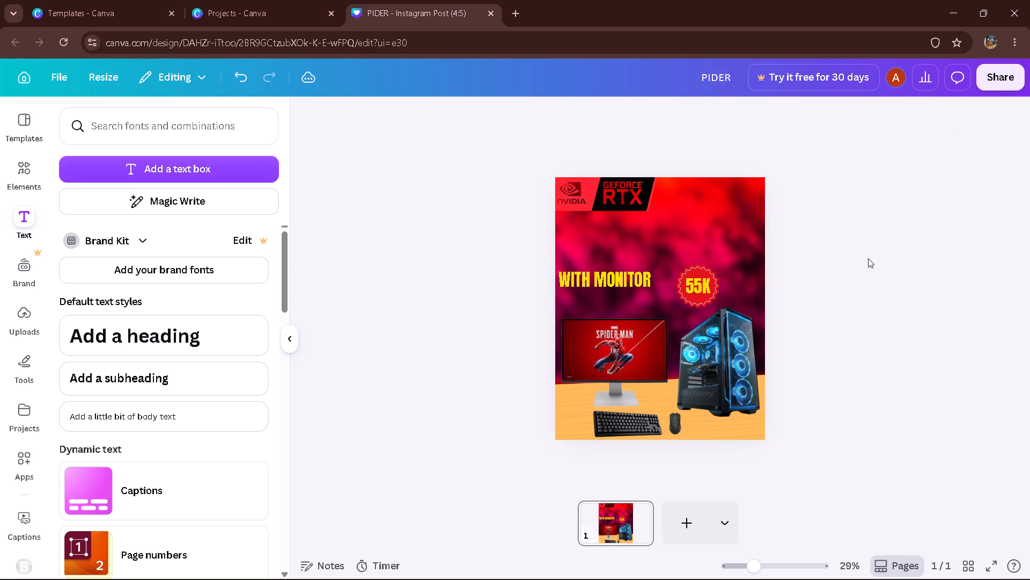
pyautogui.moveTo(629, 279); pyautogui.dragTo(631, 284)
pyautogui.doubleClick(922, 247)
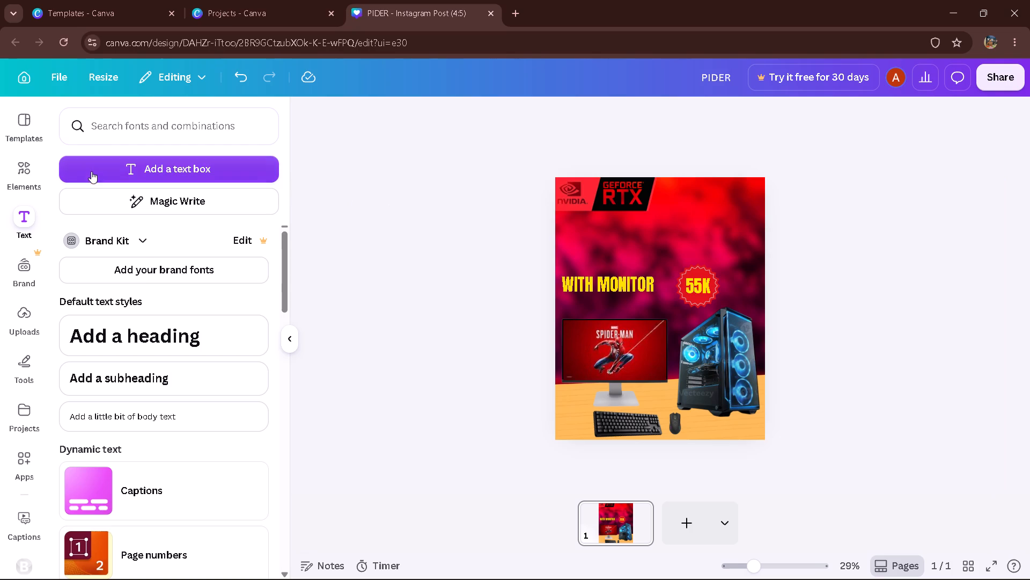
# Return to the design elements library and clear the leftover WITH search term.
pyautogui.click(40, 167)
pyautogui.click(263, 119)
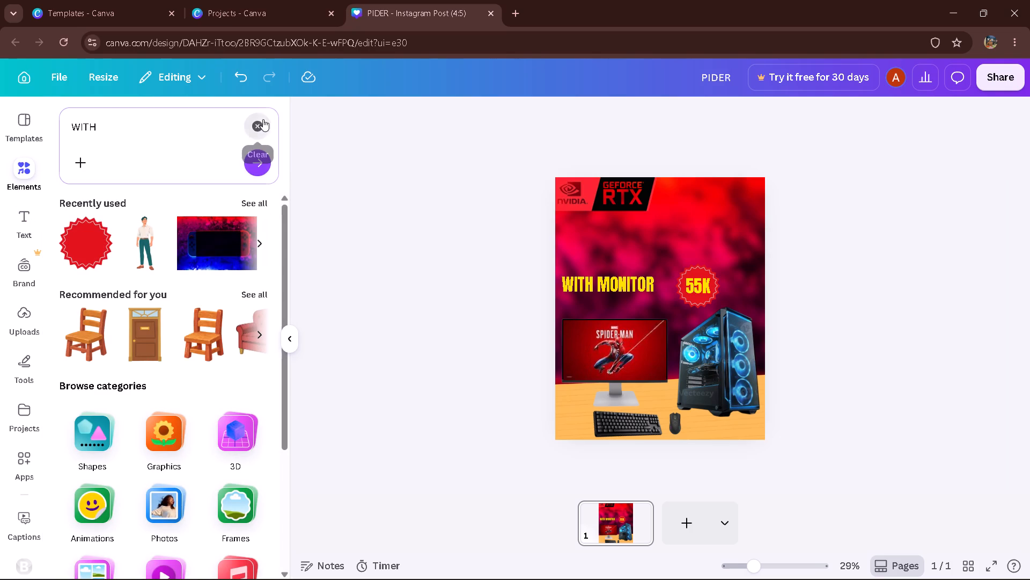
pyautogui.click(159, 122)
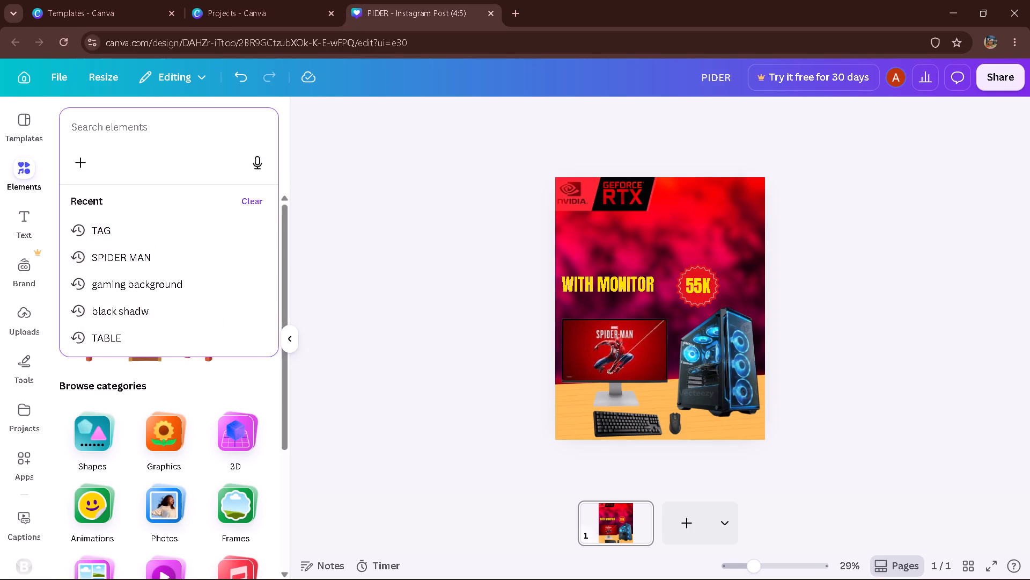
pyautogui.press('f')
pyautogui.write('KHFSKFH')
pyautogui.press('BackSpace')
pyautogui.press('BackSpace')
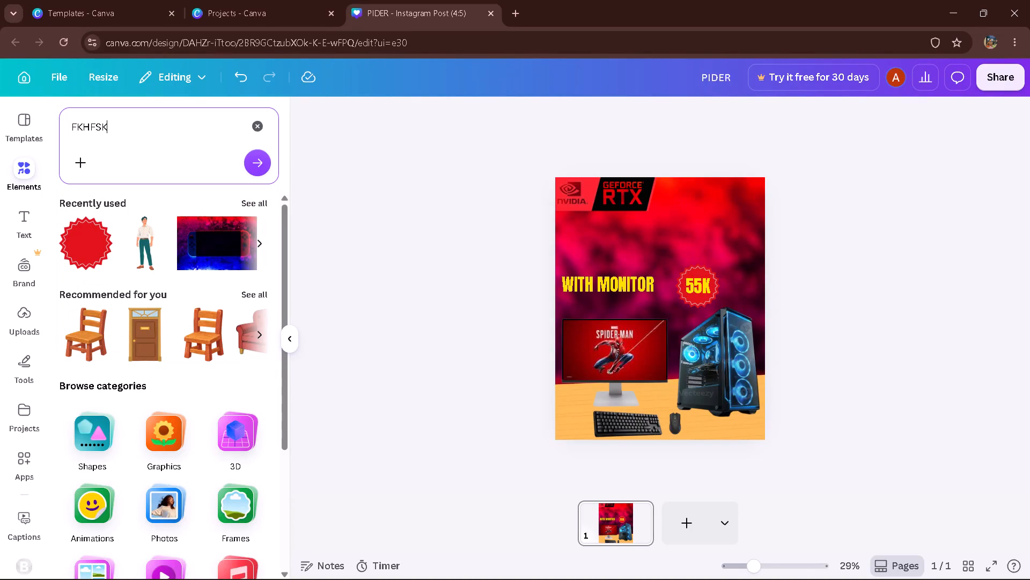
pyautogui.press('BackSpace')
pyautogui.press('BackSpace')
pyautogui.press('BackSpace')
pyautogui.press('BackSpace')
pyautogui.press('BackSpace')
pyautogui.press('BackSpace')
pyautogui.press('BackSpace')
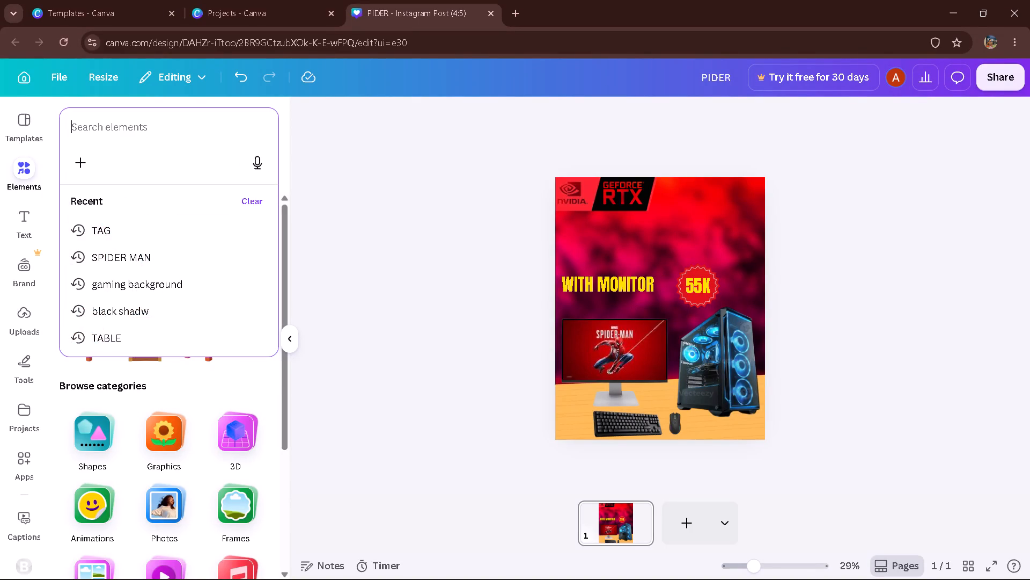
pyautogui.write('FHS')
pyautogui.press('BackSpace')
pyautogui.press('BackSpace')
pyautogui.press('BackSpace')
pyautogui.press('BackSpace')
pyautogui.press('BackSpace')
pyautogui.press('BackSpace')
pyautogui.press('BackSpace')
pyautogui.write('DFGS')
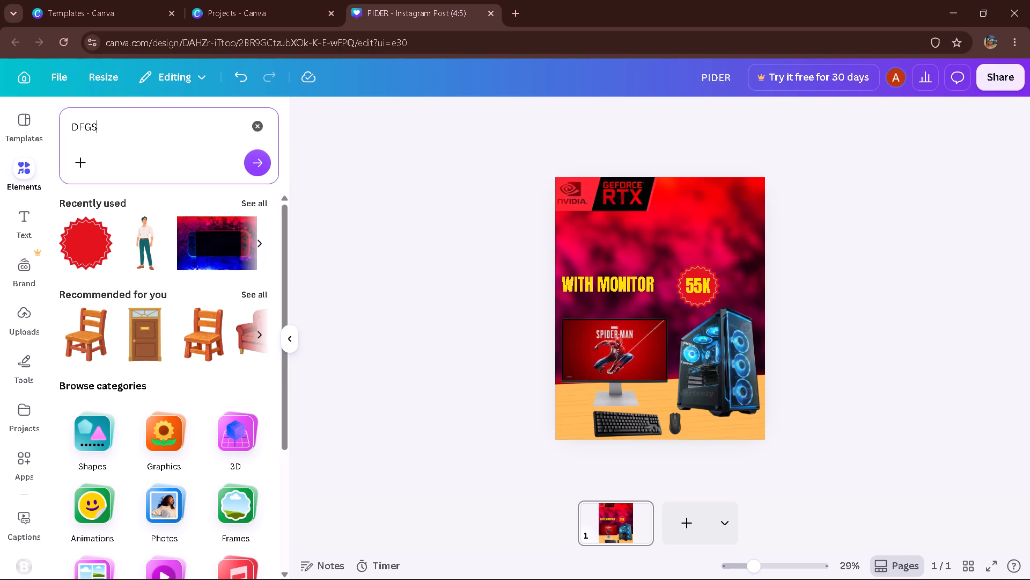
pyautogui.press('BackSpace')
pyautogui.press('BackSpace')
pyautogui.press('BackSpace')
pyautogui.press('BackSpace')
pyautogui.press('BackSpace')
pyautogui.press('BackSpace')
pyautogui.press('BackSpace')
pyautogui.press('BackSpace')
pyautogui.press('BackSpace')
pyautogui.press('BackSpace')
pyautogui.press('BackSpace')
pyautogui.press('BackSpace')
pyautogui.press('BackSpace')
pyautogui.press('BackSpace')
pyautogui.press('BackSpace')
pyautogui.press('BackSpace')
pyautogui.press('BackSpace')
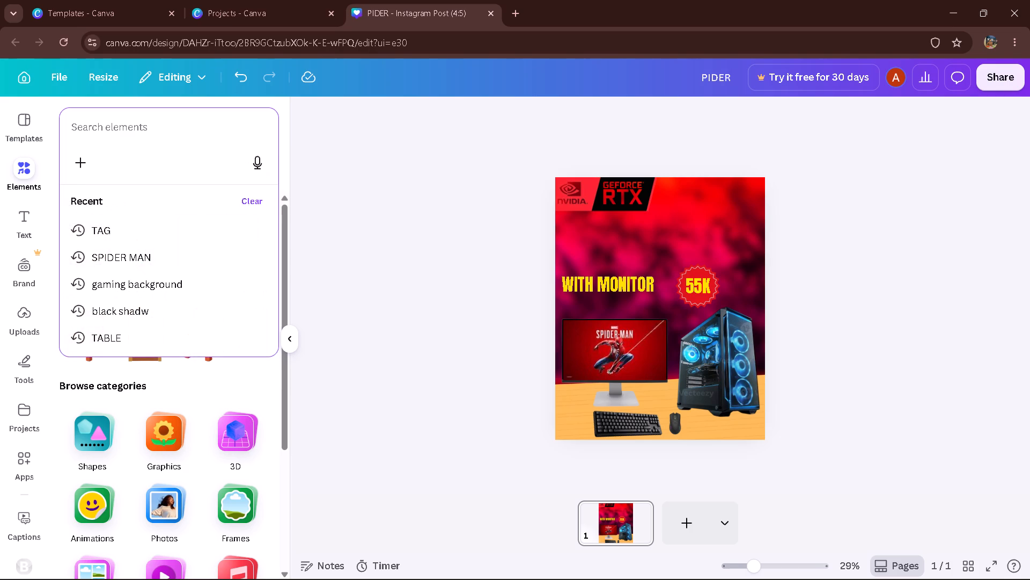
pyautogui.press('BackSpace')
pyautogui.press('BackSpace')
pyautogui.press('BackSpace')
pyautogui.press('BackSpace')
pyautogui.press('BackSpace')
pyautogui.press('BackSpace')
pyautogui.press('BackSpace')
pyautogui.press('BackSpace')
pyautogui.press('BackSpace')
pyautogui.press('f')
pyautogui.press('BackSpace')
# Search the elements for ARROW and add the thin black curved arrow from the graphics results.
pyautogui.write('ARRO')
pyautogui.press('w')
pyautogui.press('Return')
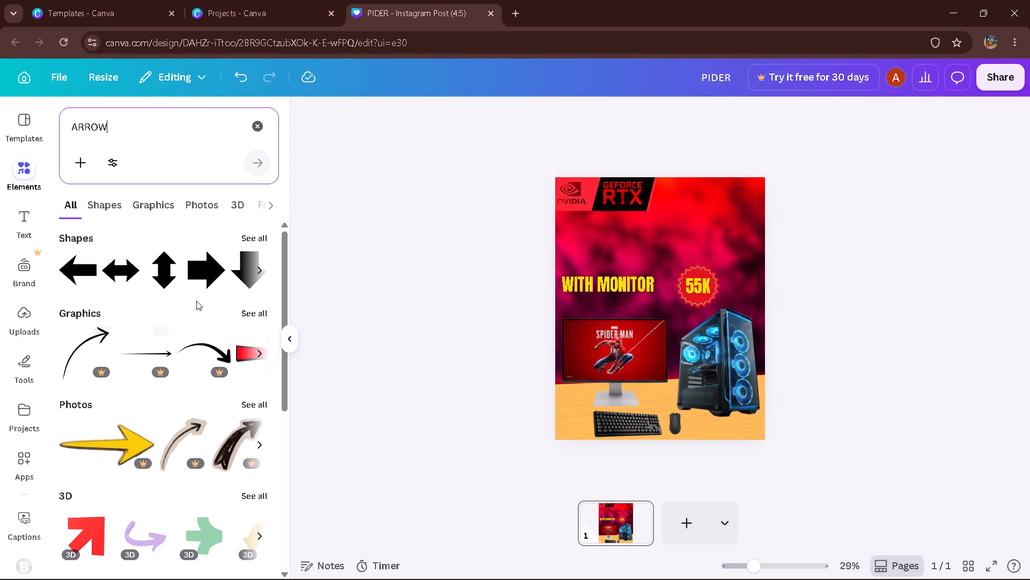
pyautogui.click(244, 315)
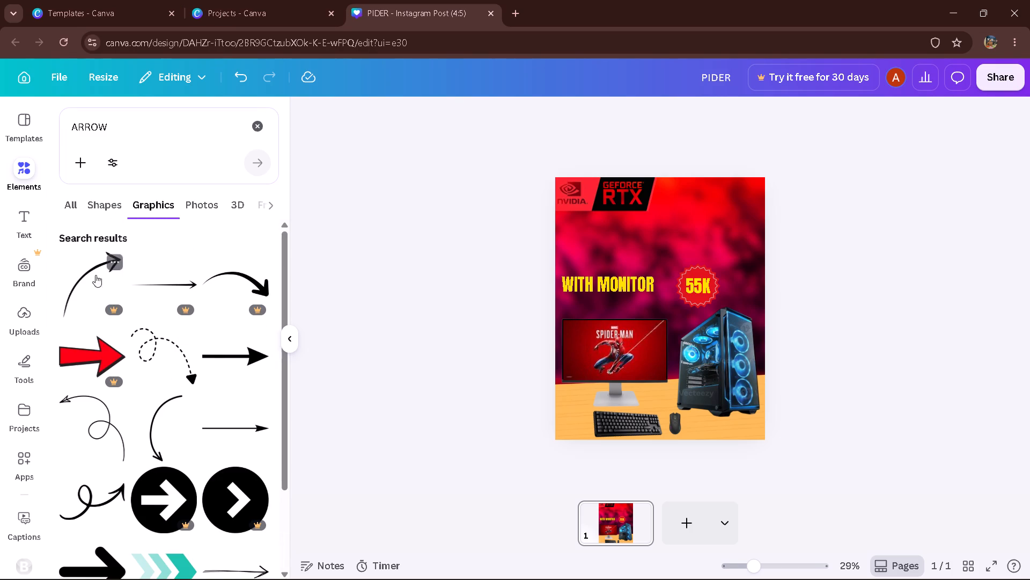
pyautogui.click(150, 425)
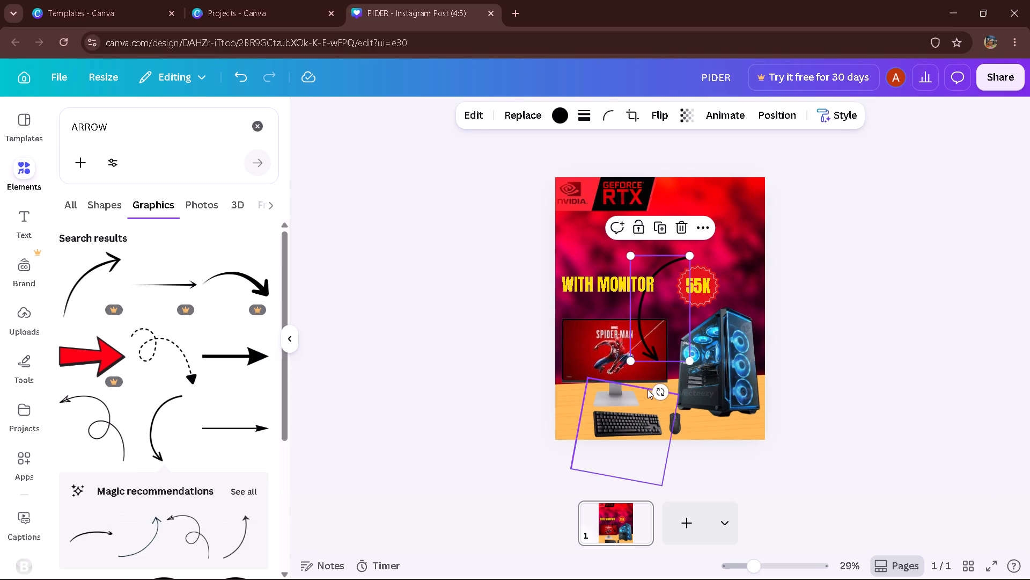
# Rotate the curved arrow to point upward, shrink it, and place it from the monitor towards the WITH MONITOR text.
pyautogui.moveTo(661, 394); pyautogui.dragTo(652, 223)
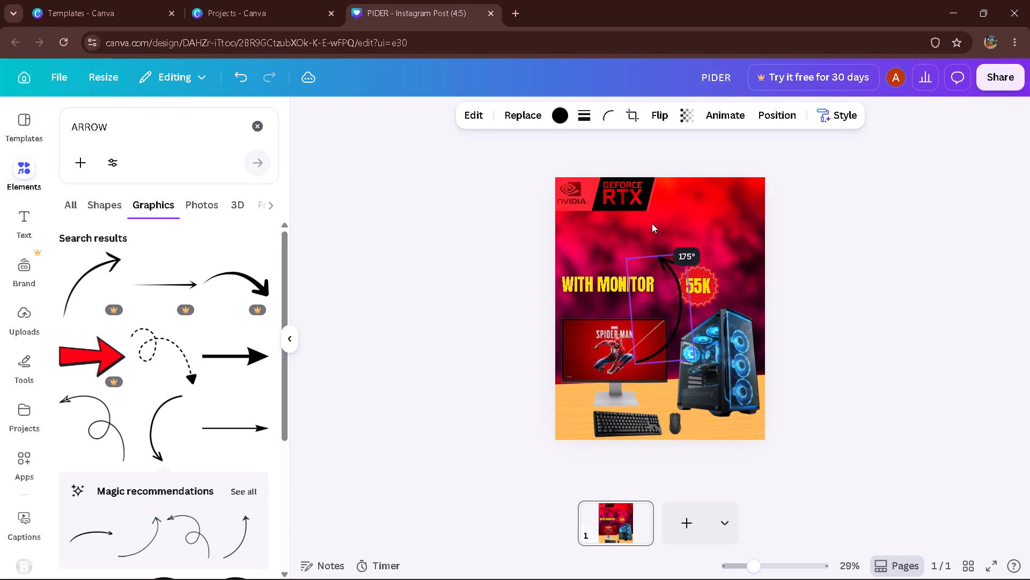
pyautogui.moveTo(652, 223); pyautogui.dragTo(638, 212)
pyautogui.moveTo(647, 369); pyautogui.dragTo(654, 289)
pyautogui.moveTo(664, 288); pyautogui.dragTo(666, 310)
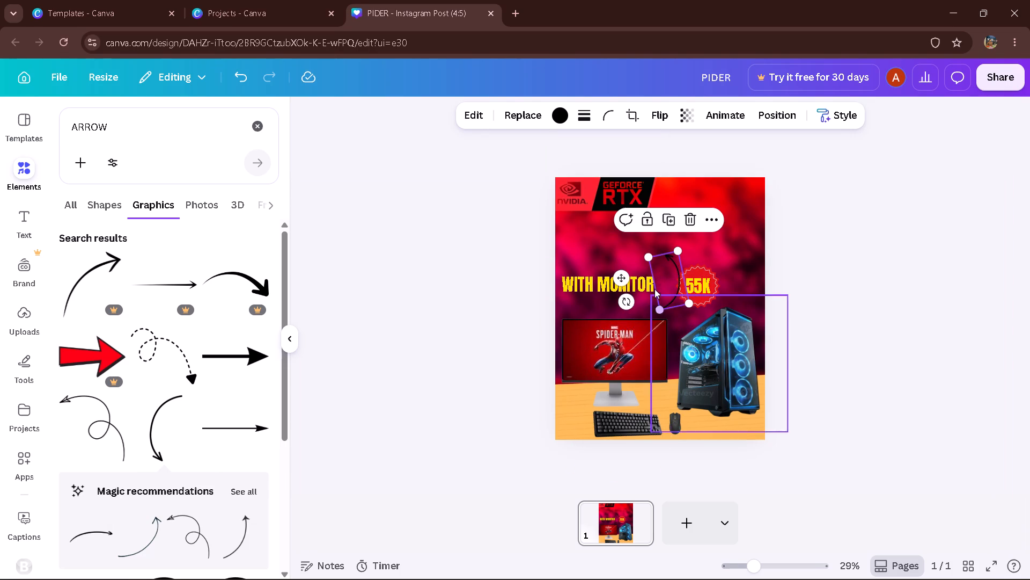
pyautogui.moveTo(657, 284); pyautogui.dragTo(624, 312)
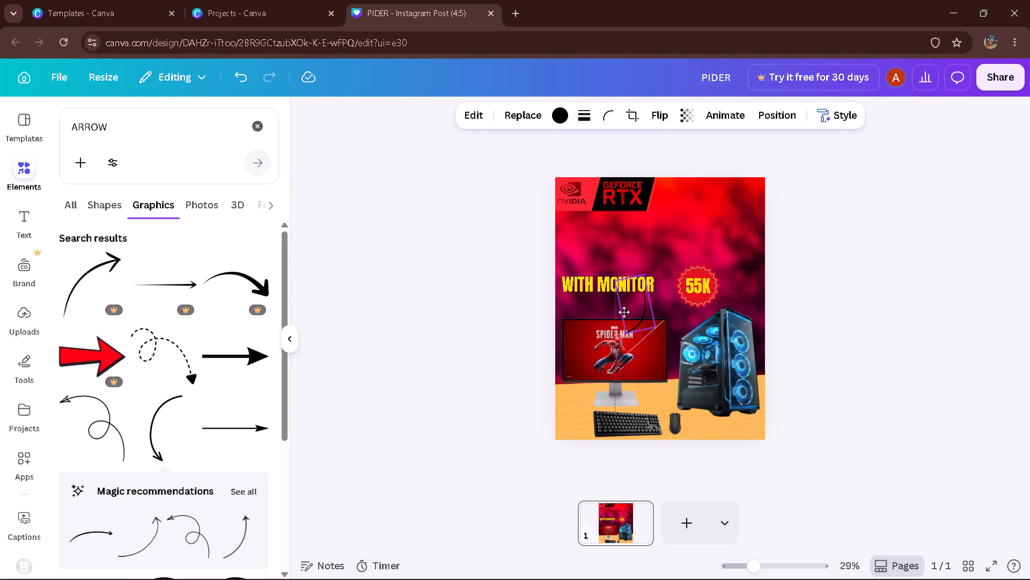
pyautogui.moveTo(624, 312); pyautogui.dragTo(624, 326)
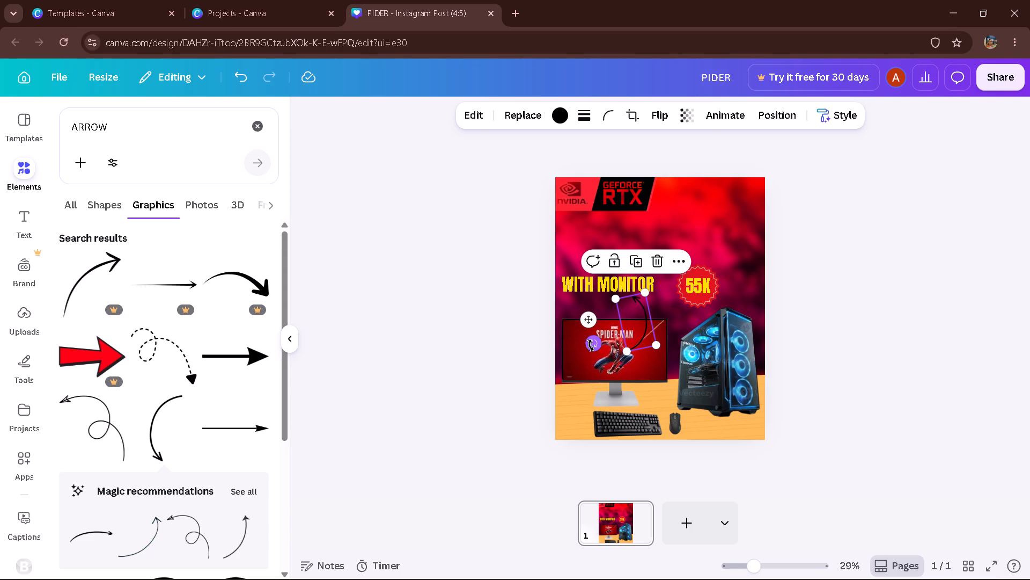
pyautogui.moveTo(591, 345); pyautogui.dragTo(554, 334)
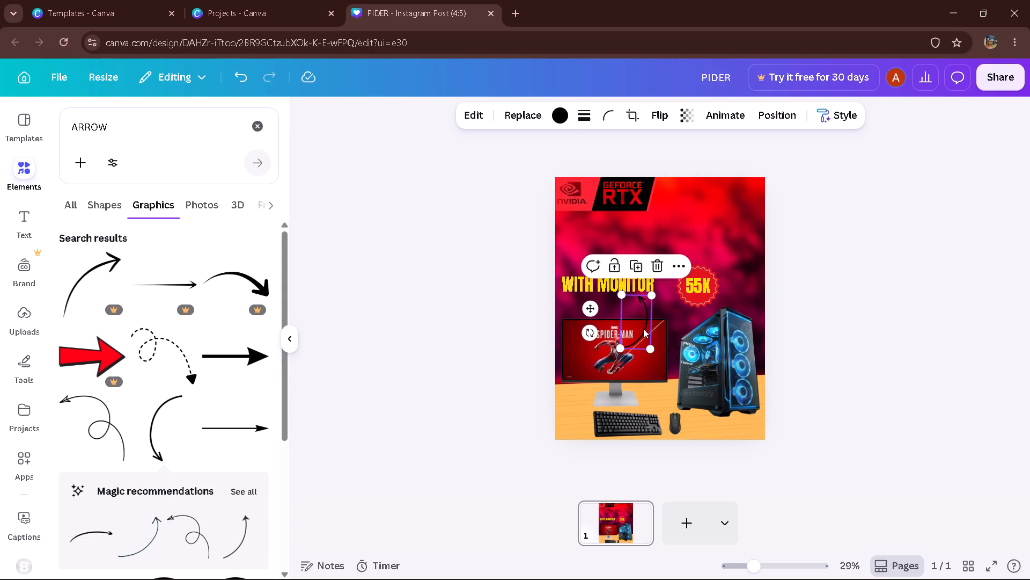
pyautogui.moveTo(643, 329); pyautogui.dragTo(652, 331)
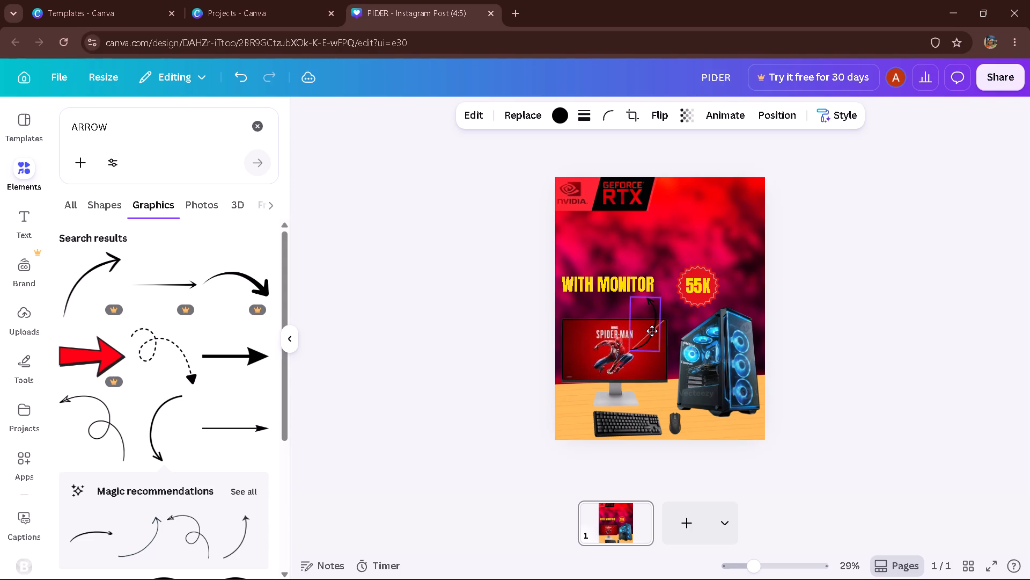
pyautogui.moveTo(652, 331); pyautogui.dragTo(638, 334)
# Move the WITH MONITOR text slightly higher to leave room above the arrowhead.
pyautogui.moveTo(598, 289); pyautogui.dragTo(596, 289)
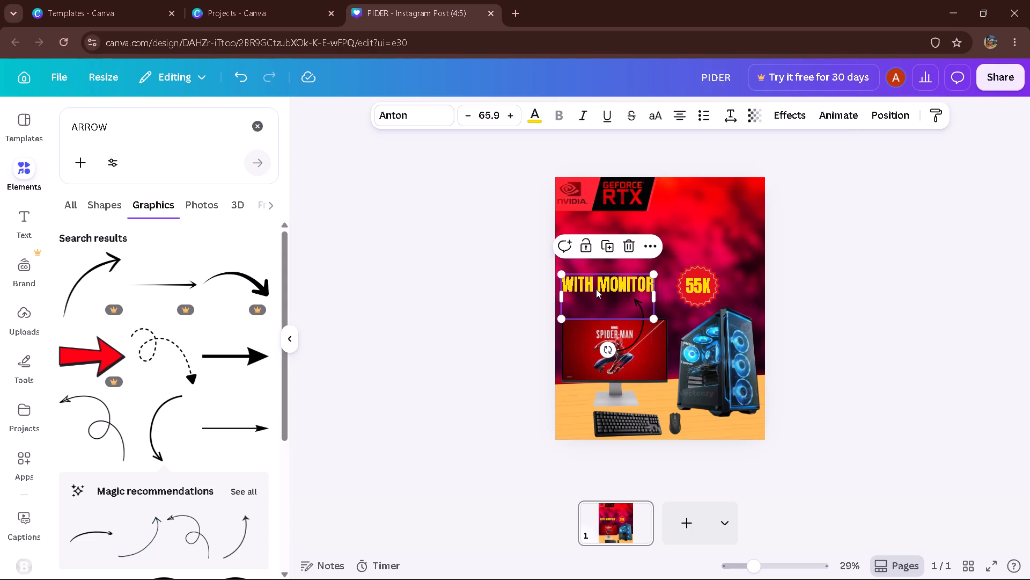
pyautogui.moveTo(596, 289); pyautogui.dragTo(598, 279)
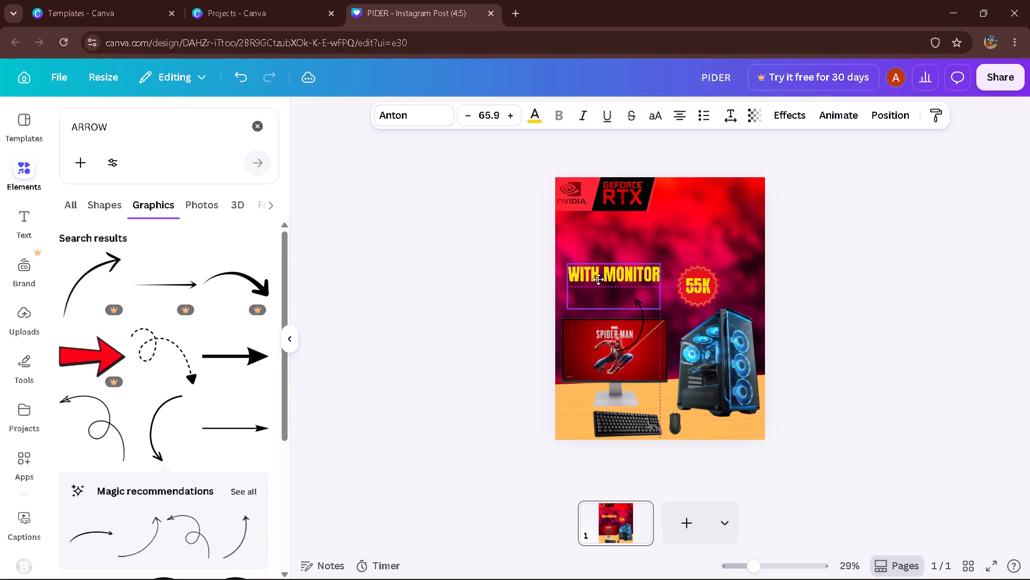
pyautogui.moveTo(598, 279); pyautogui.dragTo(598, 277)
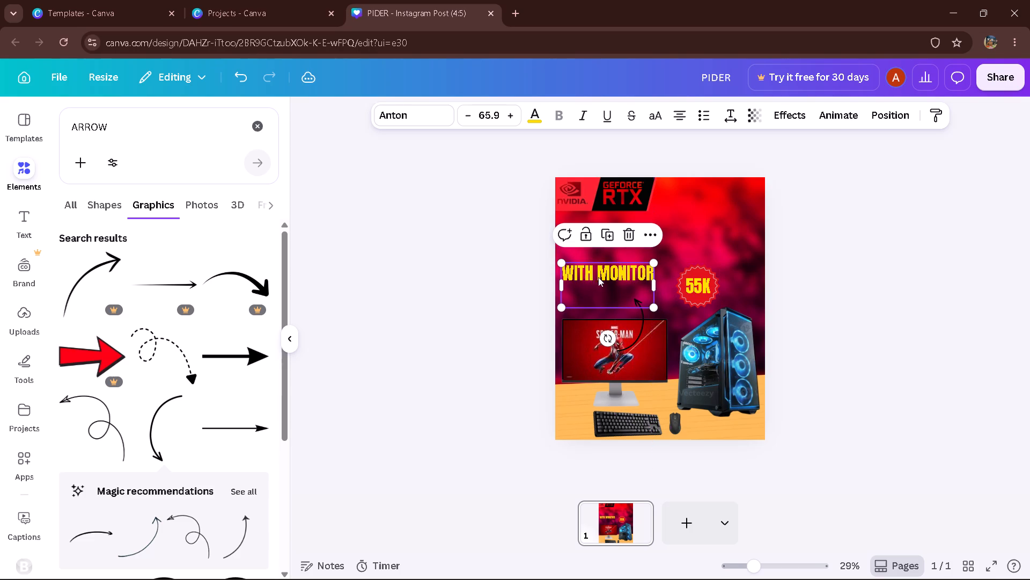
# Shift the curved arrow slightly up and left so its head sits just under the WITH MONITOR text.
pyautogui.moveTo(638, 322); pyautogui.dragTo(638, 313)
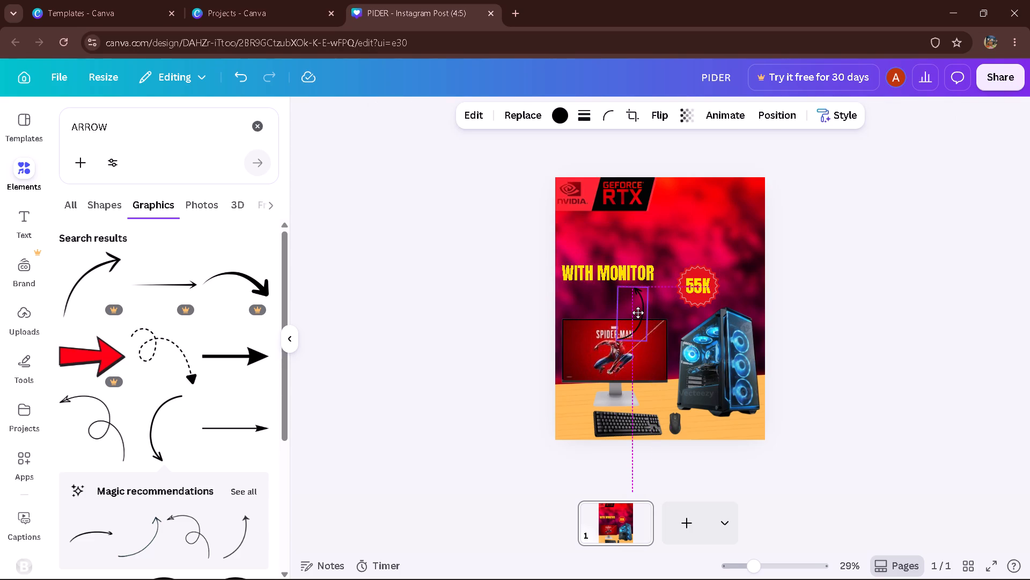
pyautogui.moveTo(638, 313); pyautogui.dragTo(631, 317)
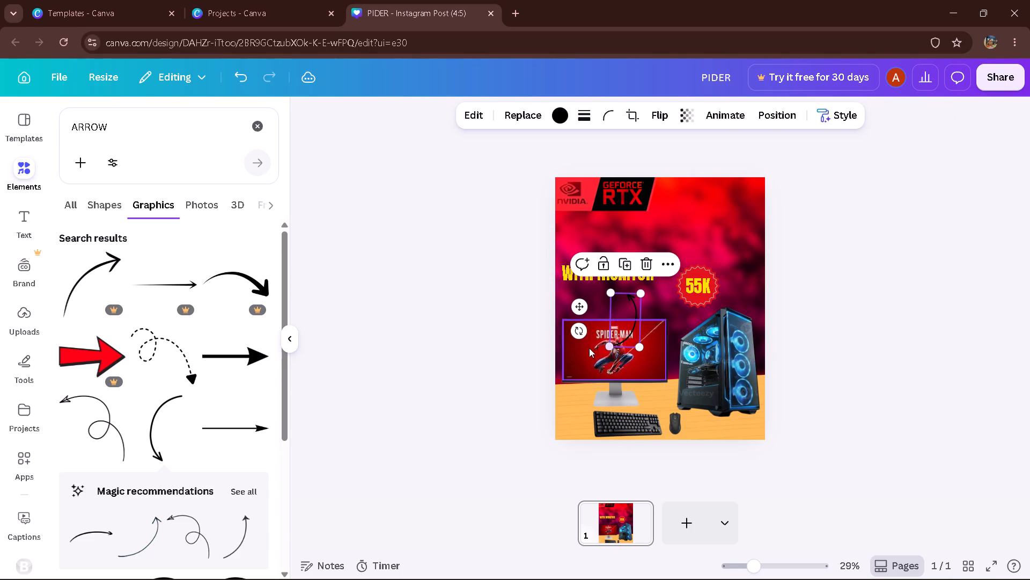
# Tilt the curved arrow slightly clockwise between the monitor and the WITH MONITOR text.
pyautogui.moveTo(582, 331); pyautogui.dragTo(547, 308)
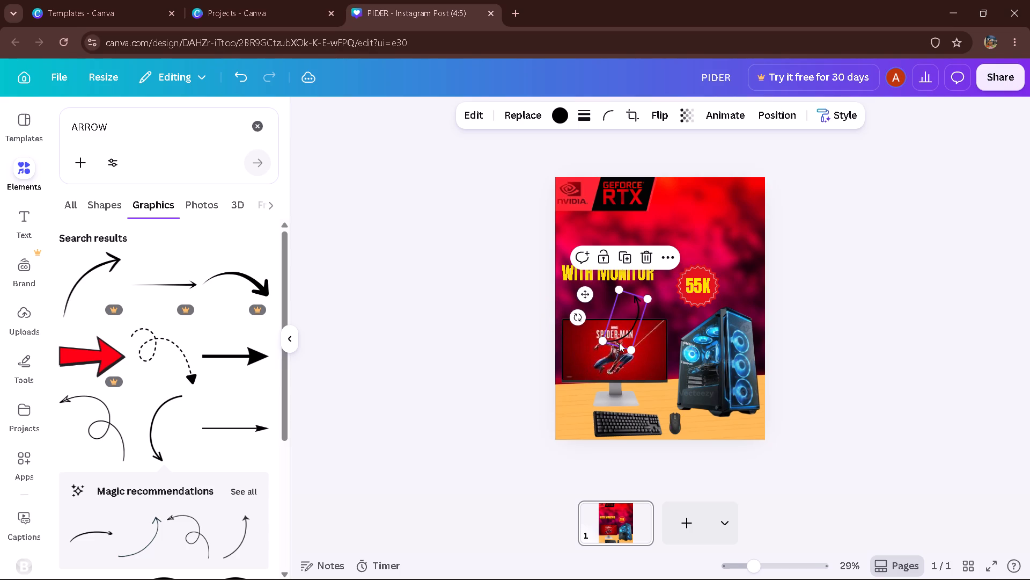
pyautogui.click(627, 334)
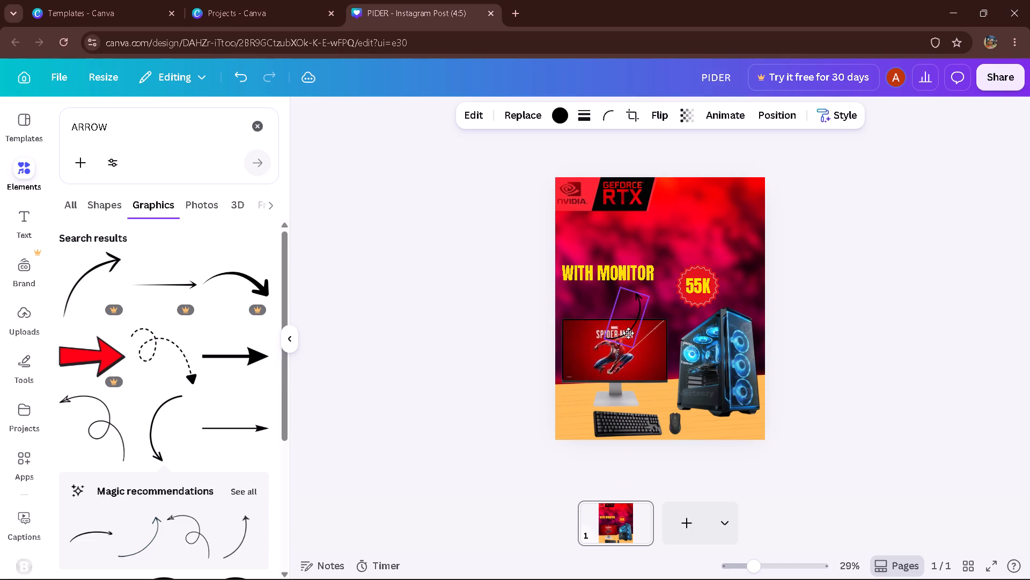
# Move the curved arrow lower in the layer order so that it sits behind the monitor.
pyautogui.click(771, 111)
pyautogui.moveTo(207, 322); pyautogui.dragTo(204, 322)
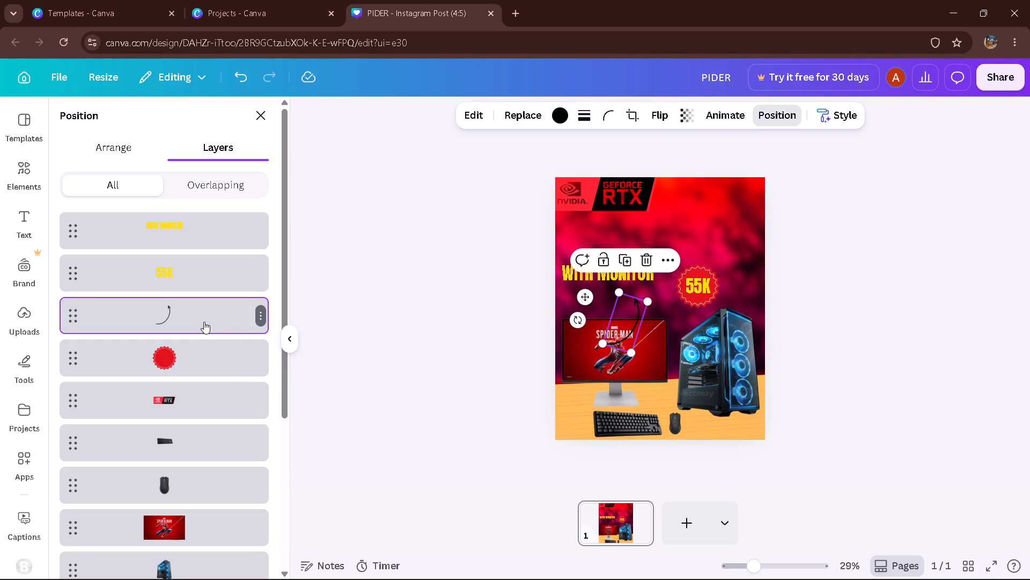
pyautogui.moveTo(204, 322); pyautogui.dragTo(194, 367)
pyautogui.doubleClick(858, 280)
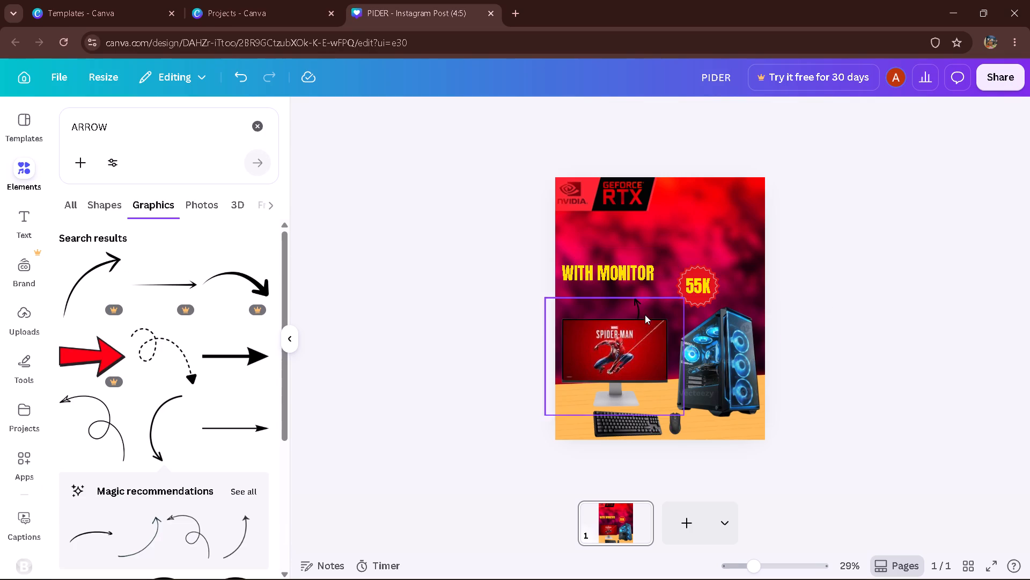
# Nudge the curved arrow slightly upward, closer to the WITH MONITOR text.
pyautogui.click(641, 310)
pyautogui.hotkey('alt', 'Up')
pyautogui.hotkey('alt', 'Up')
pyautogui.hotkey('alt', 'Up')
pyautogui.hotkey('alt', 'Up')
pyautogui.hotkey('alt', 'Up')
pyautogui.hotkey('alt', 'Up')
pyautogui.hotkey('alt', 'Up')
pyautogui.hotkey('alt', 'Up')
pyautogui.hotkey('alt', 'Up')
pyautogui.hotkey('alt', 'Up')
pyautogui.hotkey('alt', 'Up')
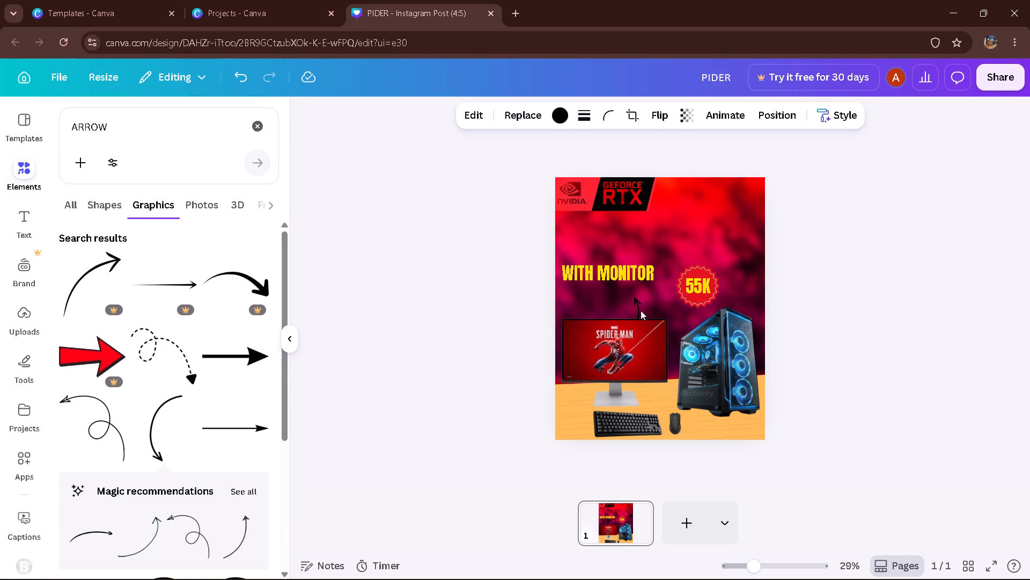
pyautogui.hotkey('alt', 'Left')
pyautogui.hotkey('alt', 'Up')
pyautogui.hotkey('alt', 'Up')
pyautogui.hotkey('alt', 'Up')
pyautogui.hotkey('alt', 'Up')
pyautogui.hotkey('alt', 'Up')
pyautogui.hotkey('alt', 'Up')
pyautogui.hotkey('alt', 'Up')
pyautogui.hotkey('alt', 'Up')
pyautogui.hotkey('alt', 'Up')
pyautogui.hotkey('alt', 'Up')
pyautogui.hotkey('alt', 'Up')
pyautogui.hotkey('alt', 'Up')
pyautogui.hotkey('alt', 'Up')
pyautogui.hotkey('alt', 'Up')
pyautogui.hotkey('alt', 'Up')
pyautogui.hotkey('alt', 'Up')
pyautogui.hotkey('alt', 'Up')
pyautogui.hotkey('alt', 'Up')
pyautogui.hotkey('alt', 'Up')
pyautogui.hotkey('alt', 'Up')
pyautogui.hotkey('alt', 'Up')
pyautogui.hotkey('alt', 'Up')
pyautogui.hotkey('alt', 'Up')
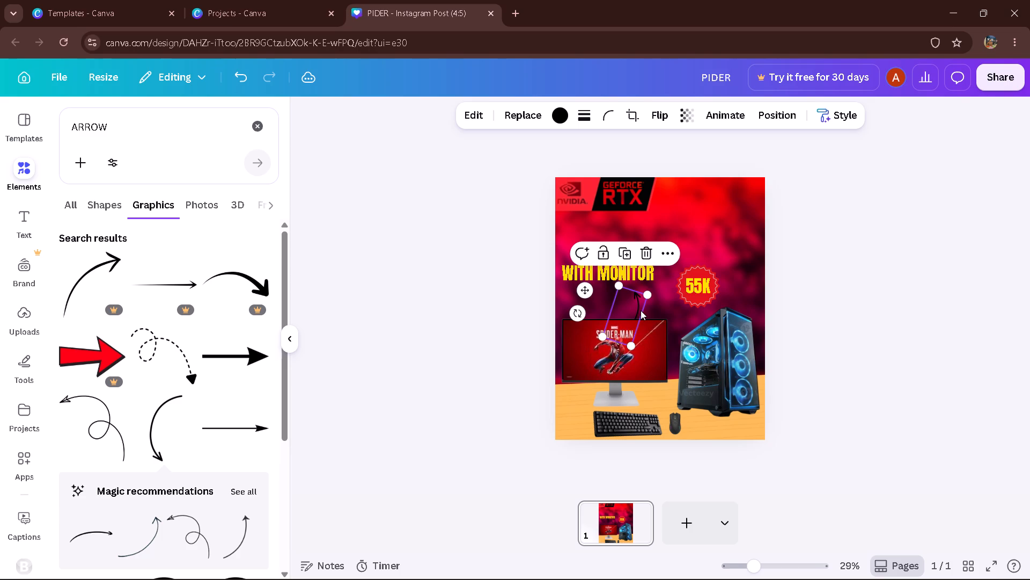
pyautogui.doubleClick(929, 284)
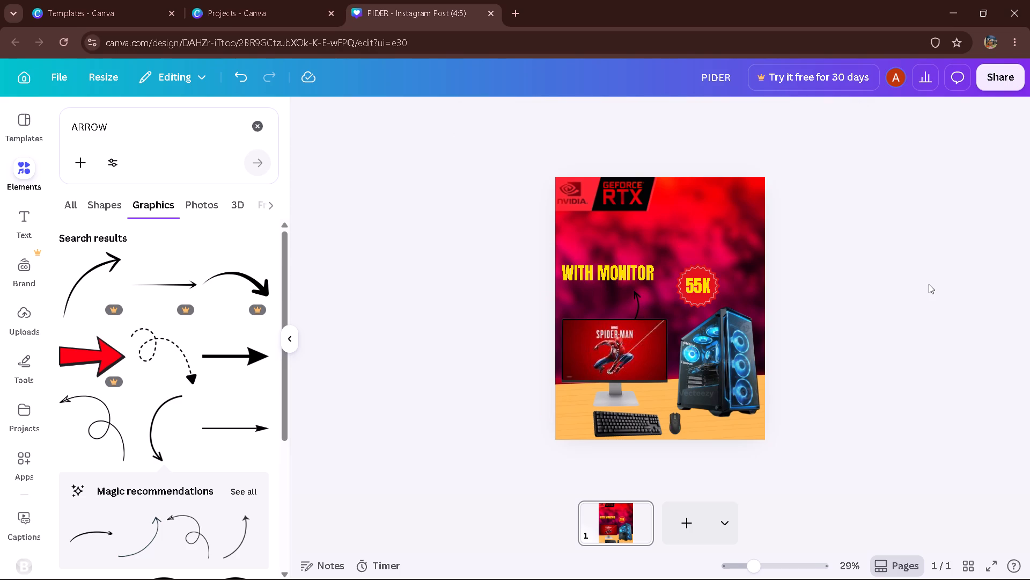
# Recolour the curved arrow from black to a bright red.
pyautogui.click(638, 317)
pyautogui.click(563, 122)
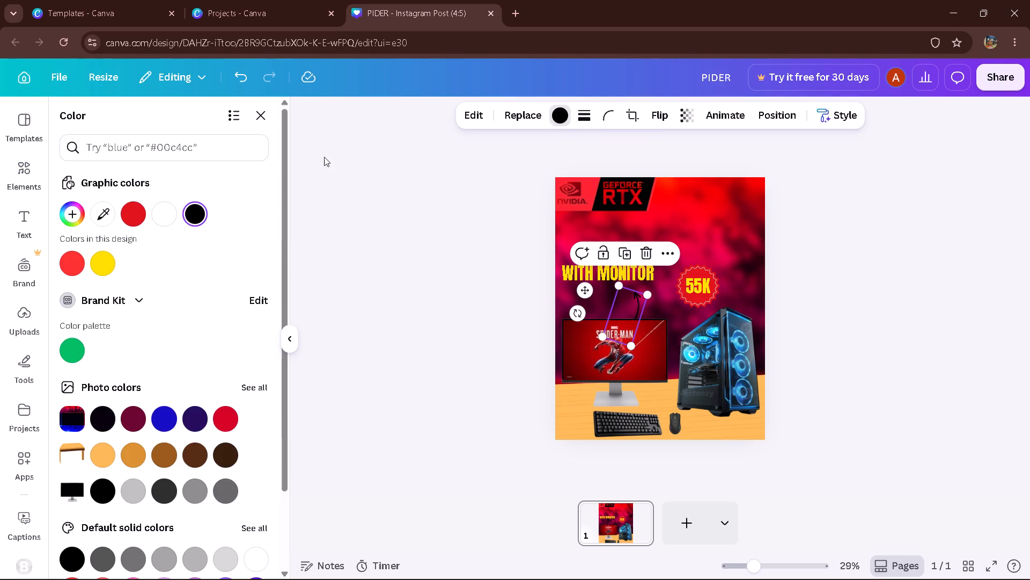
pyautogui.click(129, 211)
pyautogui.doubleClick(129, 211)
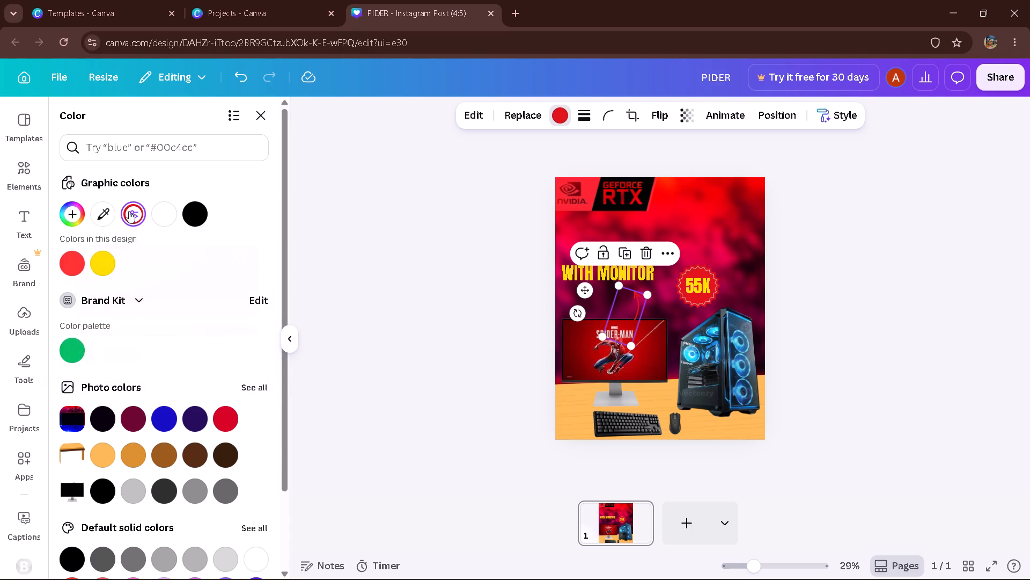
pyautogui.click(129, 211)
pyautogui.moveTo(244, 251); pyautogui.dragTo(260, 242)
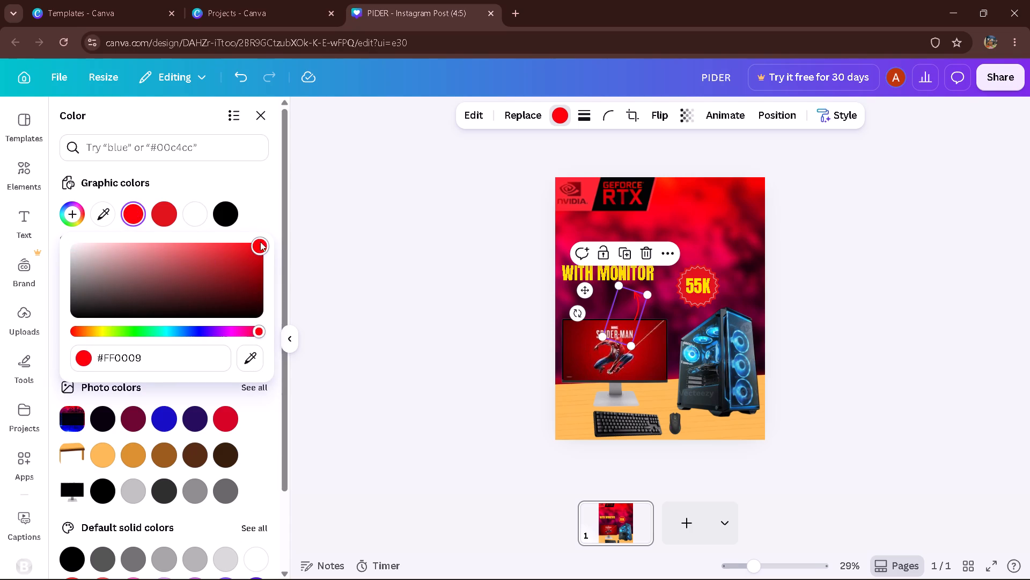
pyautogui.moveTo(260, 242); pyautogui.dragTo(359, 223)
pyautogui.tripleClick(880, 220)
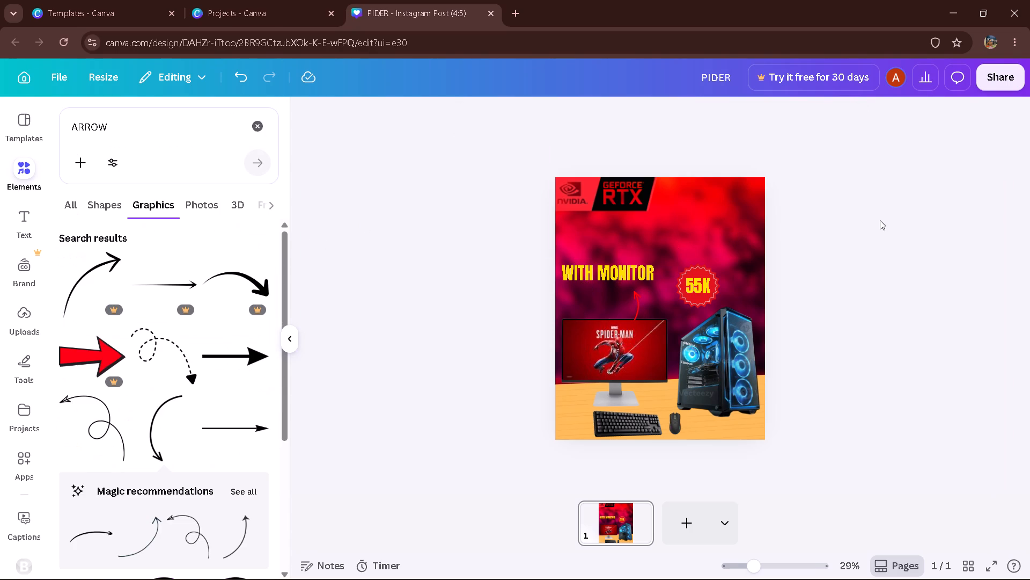
# Nudge the WITH MONITOR text slightly down and to the left, above the monitor.
pyautogui.click(617, 263)
pyautogui.hotkey('alt', 'Down')
pyautogui.hotkey('alt', 'Down')
pyautogui.hotkey('alt', 'Down')
pyautogui.hotkey('alt', 'Down')
pyautogui.hotkey('alt', 'Down')
pyautogui.hotkey('alt', 'Down')
pyautogui.hotkey('alt', 'Down')
pyautogui.hotkey('alt', 'Down')
pyautogui.hotkey('alt', 'Down')
pyautogui.hotkey('alt', 'Down')
pyautogui.hotkey('alt', 'Down')
pyautogui.hotkey('alt', 'Down')
pyautogui.hotkey('alt', 'Down')
pyautogui.hotkey('alt', 'Down')
pyautogui.hotkey('alt', 'Down')
pyautogui.hotkey('alt', 'Down')
pyautogui.hotkey('alt', 'Down')
pyautogui.hotkey('alt', 'Down')
pyautogui.hotkey('alt', 'Down')
pyautogui.hotkey('alt', 'Down')
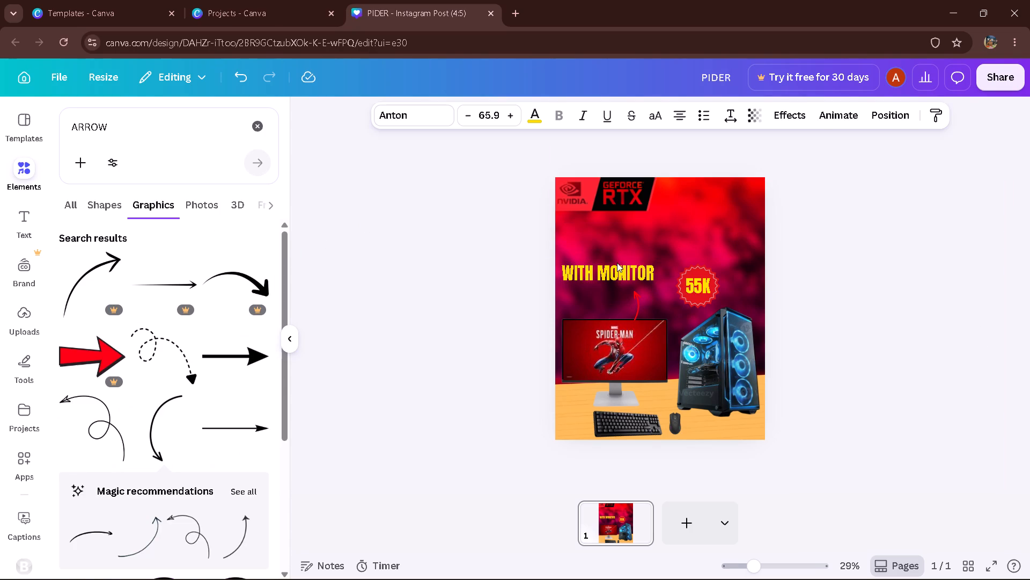
pyautogui.hotkey('alt', 'Left')
pyautogui.hotkey('alt', 'Left')
pyautogui.hotkey('alt', 'Left')
pyautogui.hotkey('alt', 'Left')
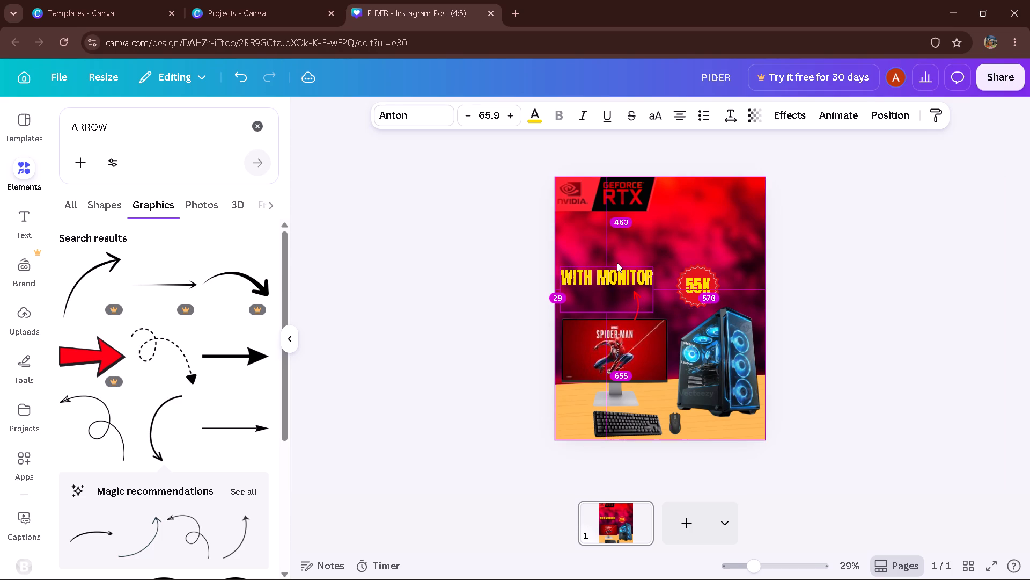
pyautogui.hotkey('alt', 'Up')
pyautogui.hotkey('alt', 'Up')
pyautogui.hotkey('alt', 'Up')
pyautogui.hotkey('alt', 'Up')
pyautogui.doubleClick(844, 282)
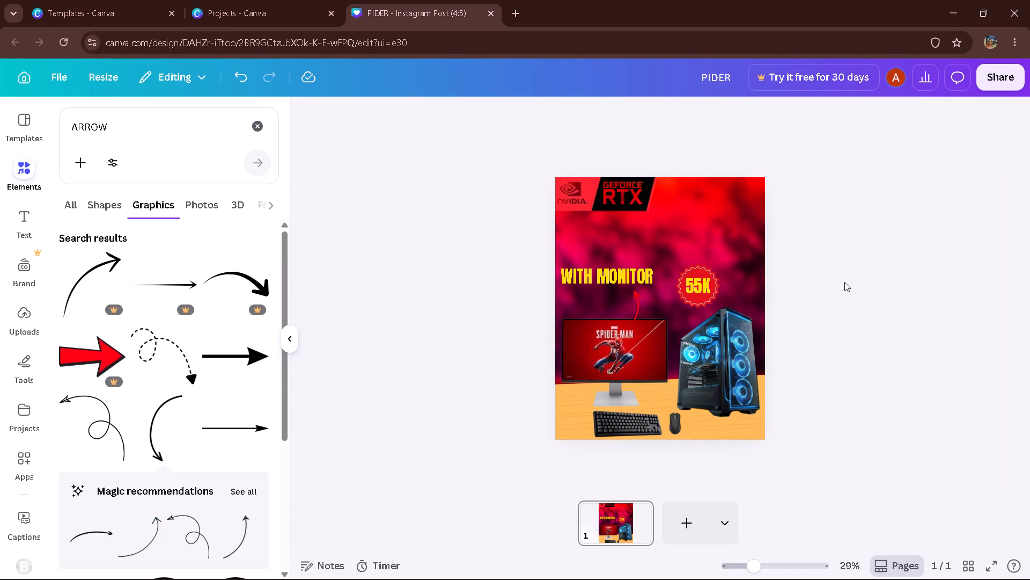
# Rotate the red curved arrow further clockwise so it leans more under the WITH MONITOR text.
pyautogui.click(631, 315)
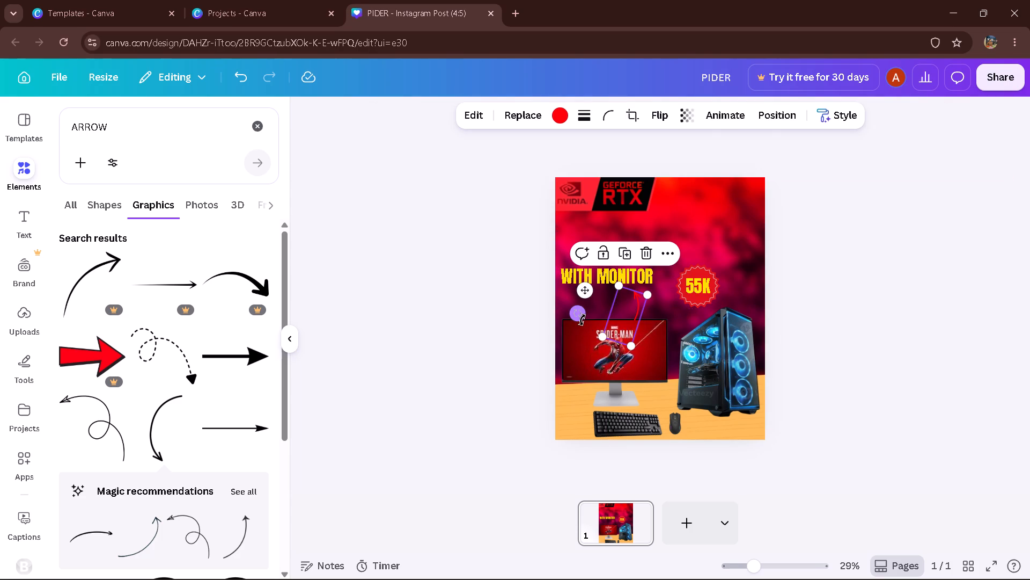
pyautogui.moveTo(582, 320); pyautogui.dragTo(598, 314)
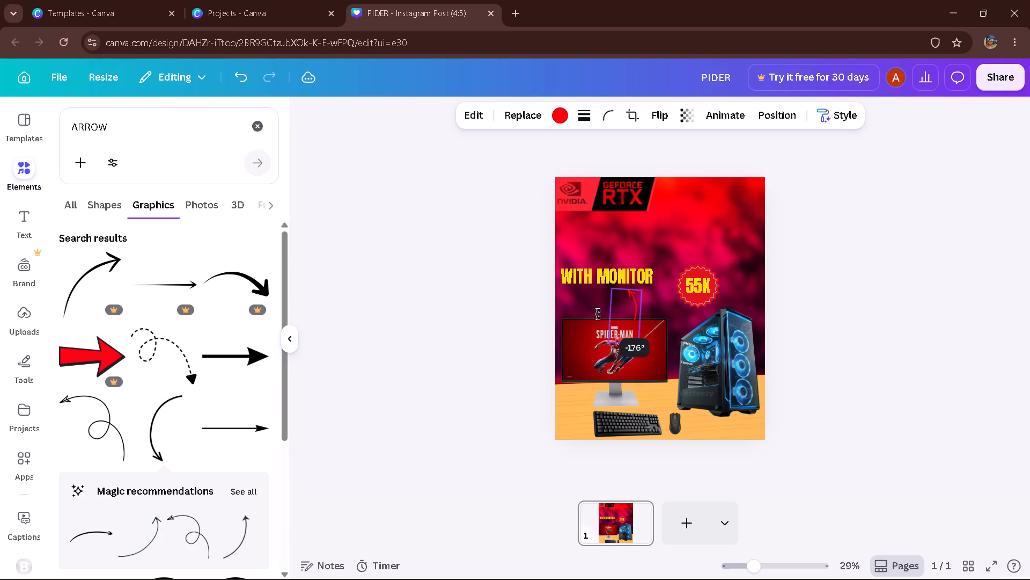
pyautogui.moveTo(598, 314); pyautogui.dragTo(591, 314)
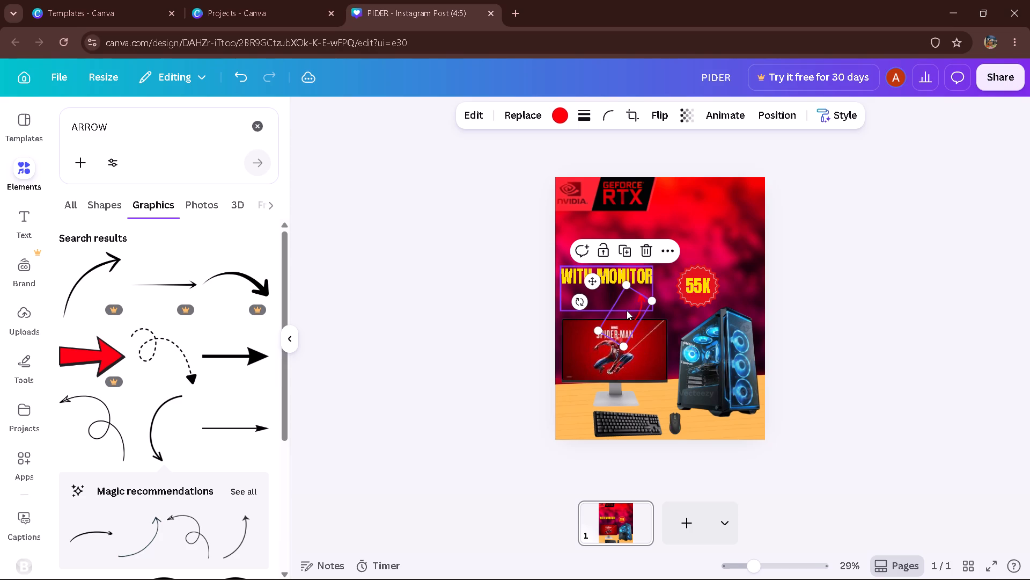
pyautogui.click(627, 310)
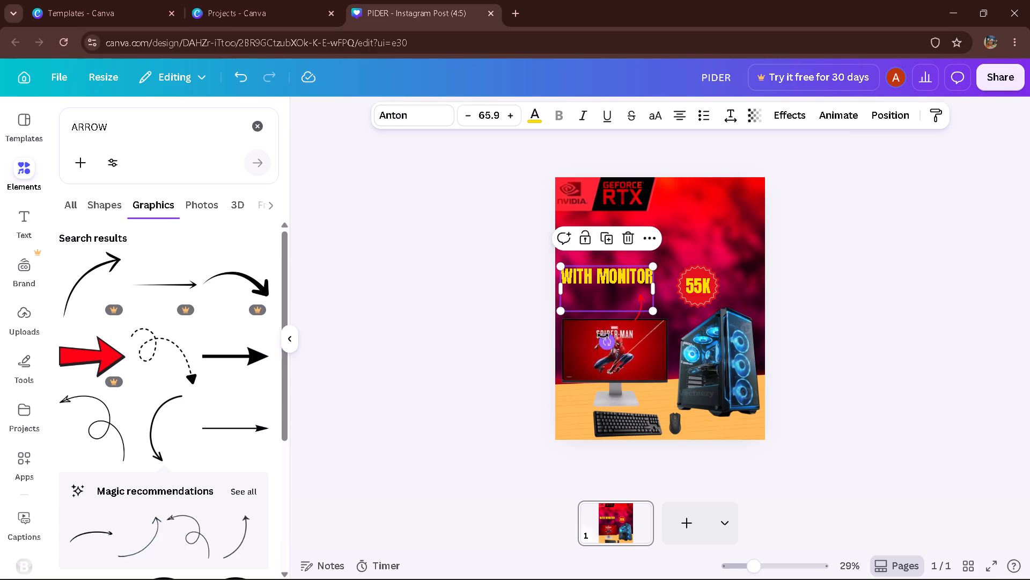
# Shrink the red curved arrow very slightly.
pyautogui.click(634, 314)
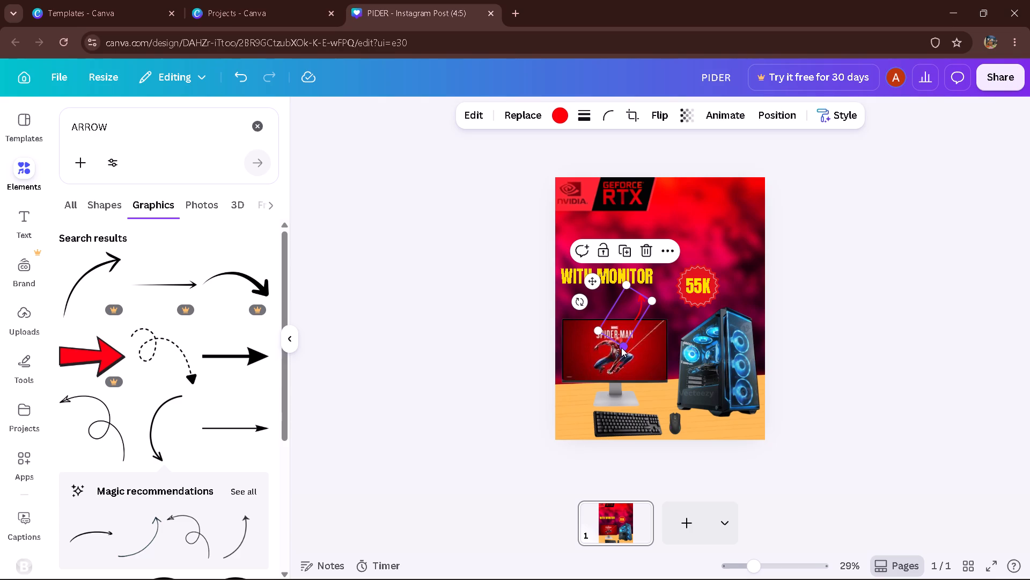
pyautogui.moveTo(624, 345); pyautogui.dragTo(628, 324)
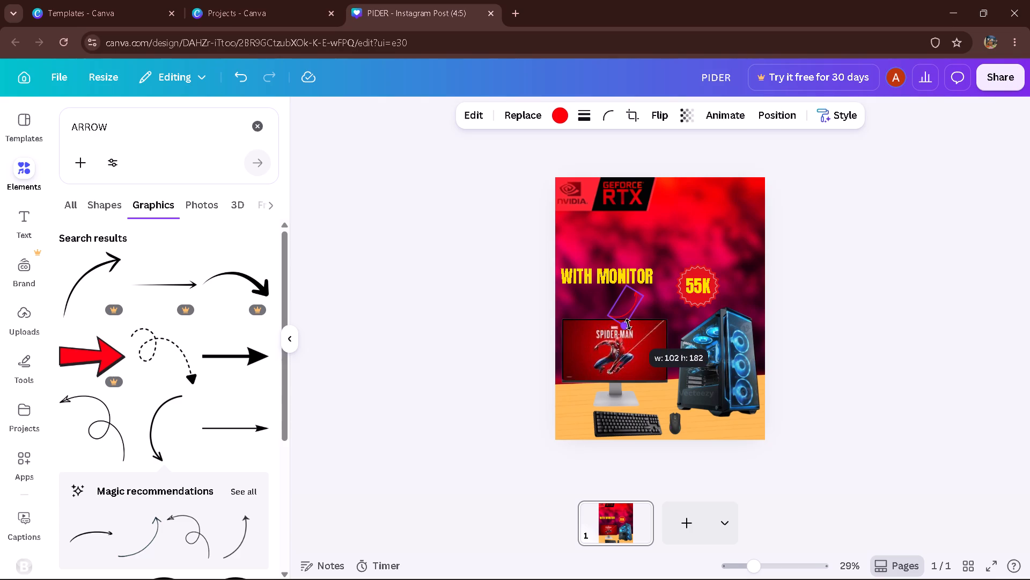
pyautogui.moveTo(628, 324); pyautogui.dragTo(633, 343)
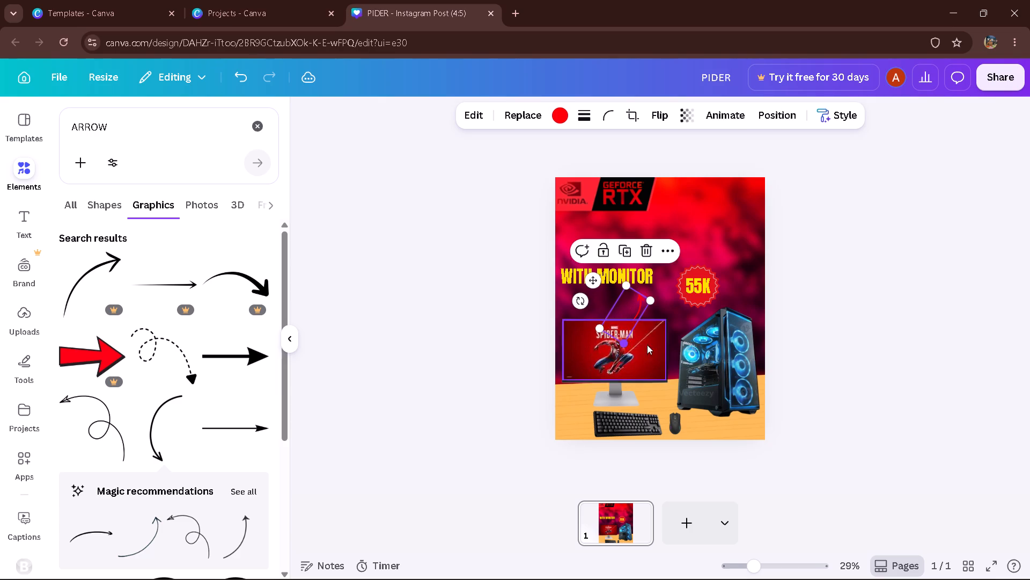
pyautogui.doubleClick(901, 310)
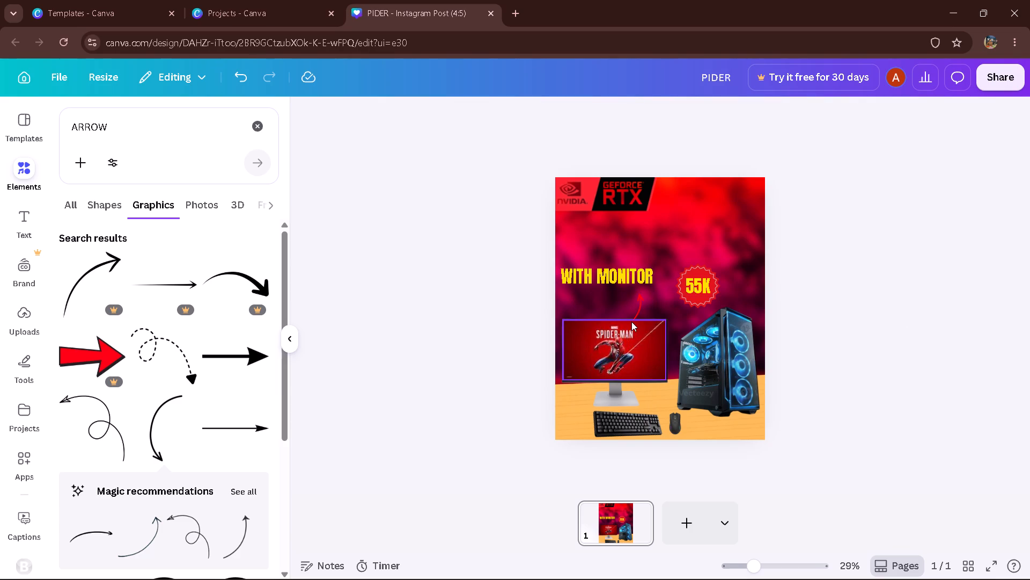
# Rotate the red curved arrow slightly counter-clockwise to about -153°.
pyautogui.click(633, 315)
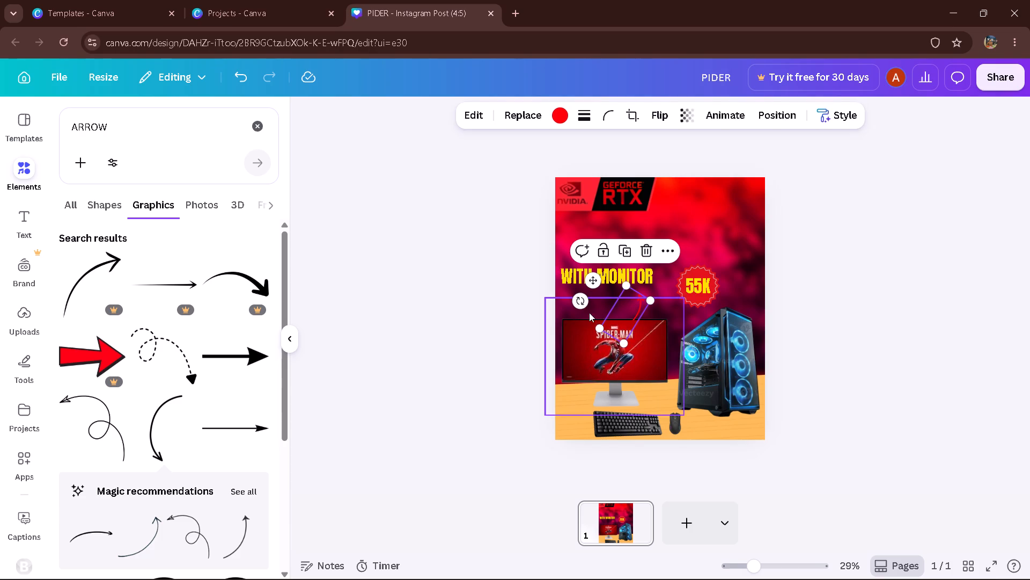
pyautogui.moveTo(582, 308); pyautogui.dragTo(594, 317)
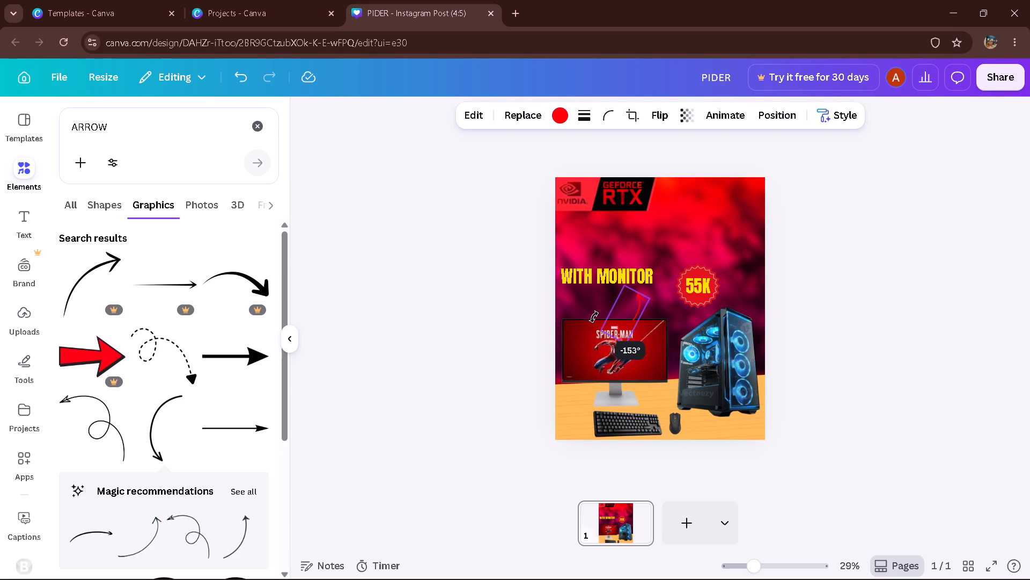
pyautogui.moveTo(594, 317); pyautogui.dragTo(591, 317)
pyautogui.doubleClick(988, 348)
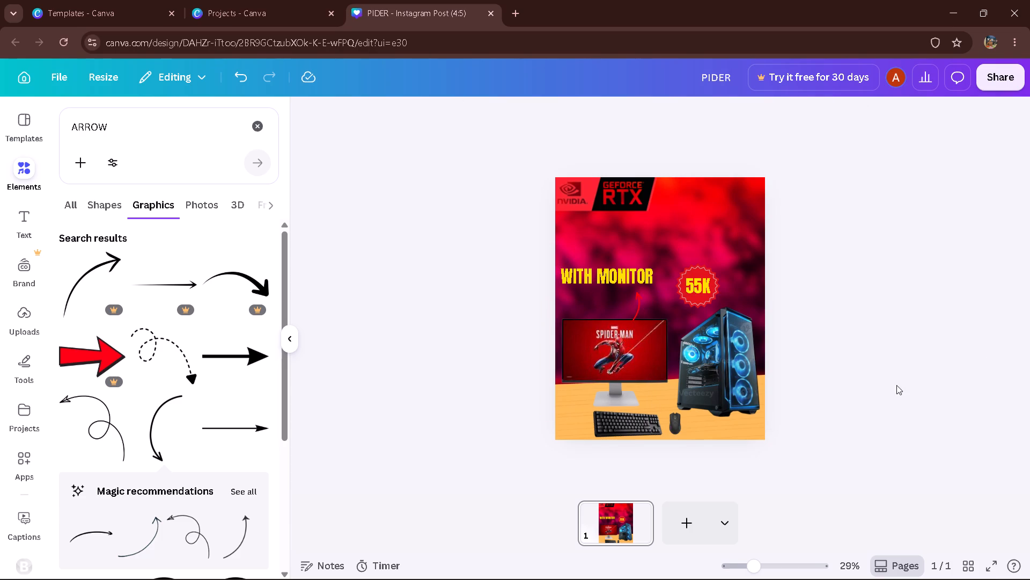
# Delete the red curved arrow between the monitor and the WITH MONITOR text.
pyautogui.click(628, 319)
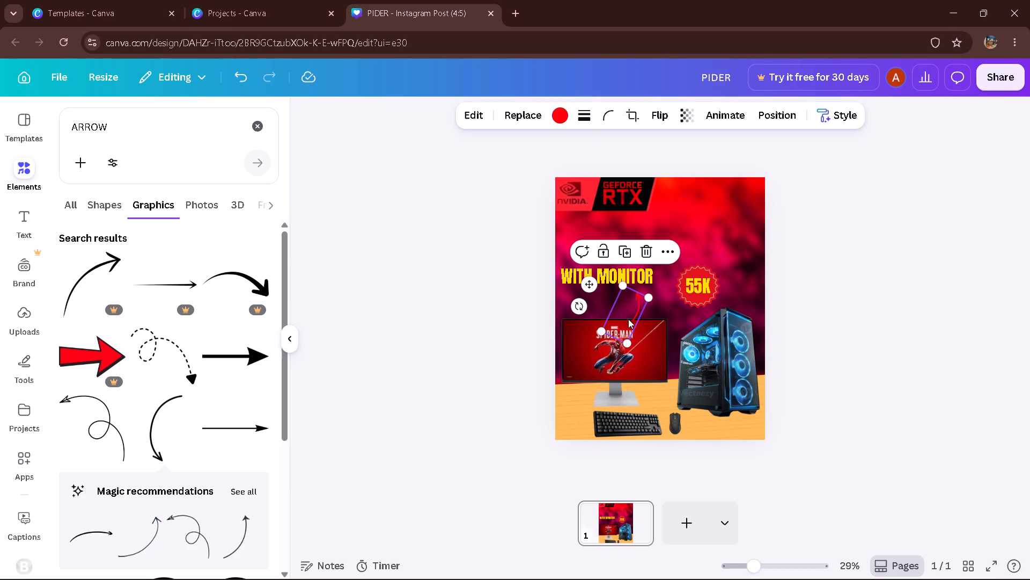
pyautogui.press('Delete')
pyautogui.click(917, 263)
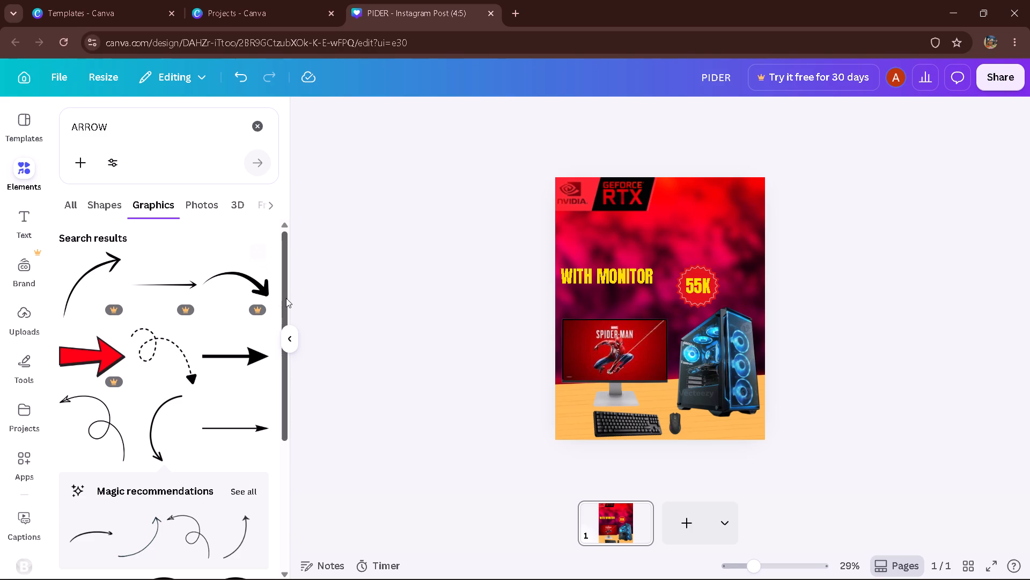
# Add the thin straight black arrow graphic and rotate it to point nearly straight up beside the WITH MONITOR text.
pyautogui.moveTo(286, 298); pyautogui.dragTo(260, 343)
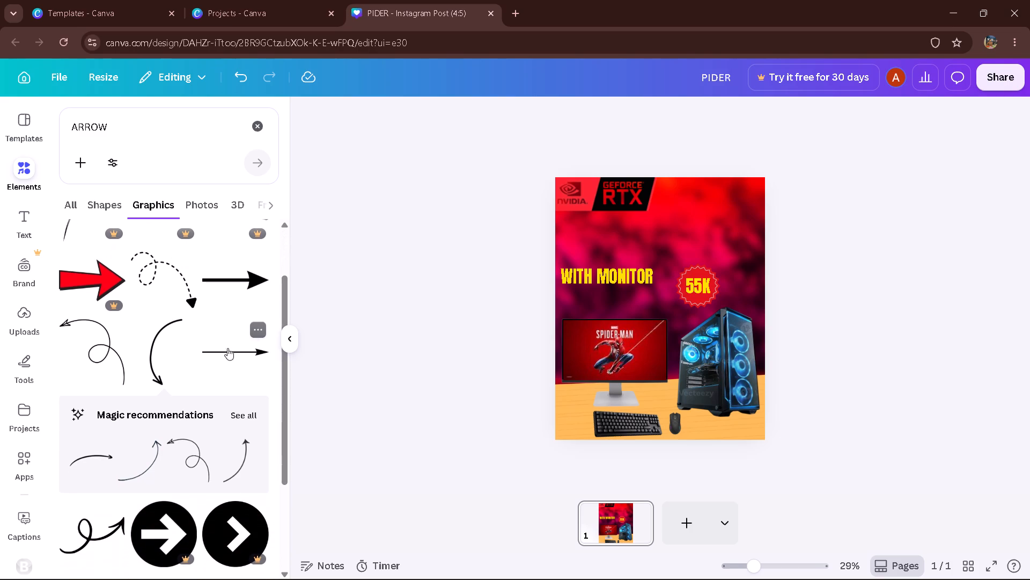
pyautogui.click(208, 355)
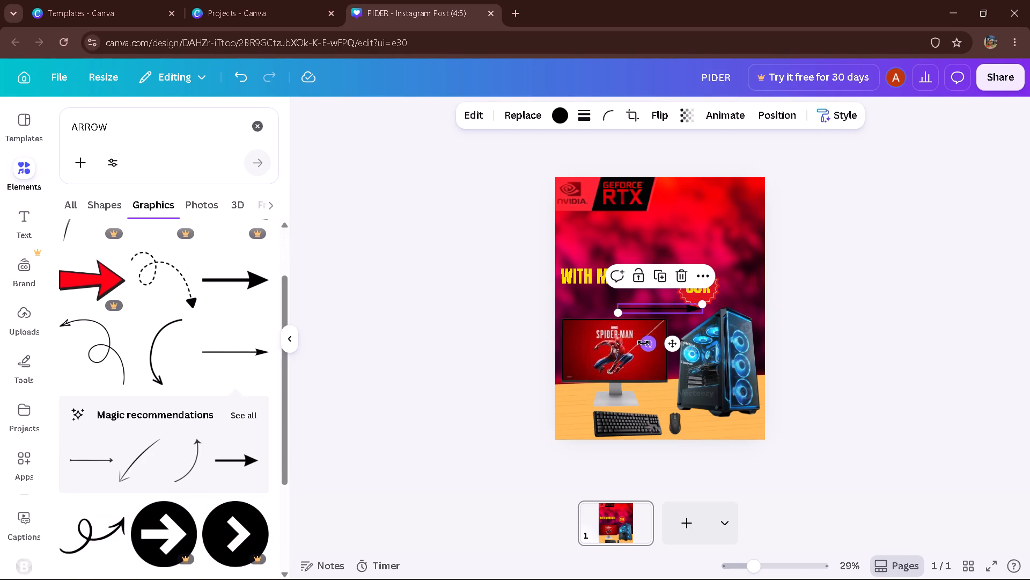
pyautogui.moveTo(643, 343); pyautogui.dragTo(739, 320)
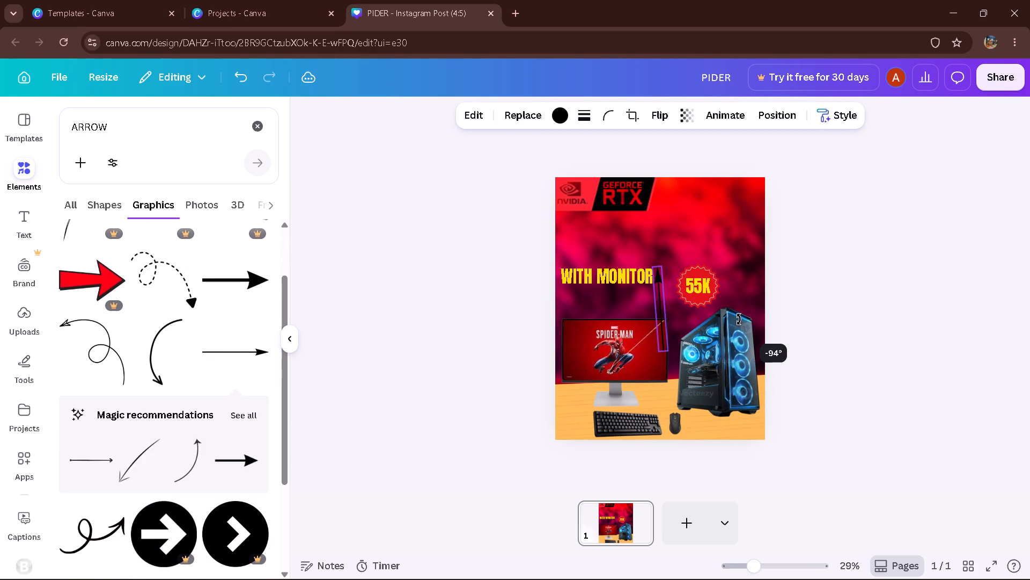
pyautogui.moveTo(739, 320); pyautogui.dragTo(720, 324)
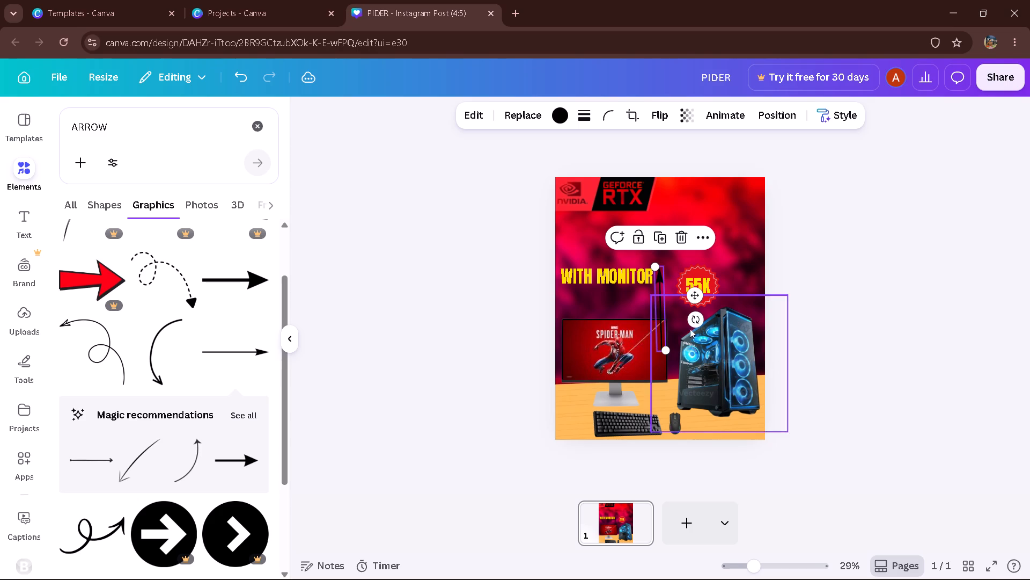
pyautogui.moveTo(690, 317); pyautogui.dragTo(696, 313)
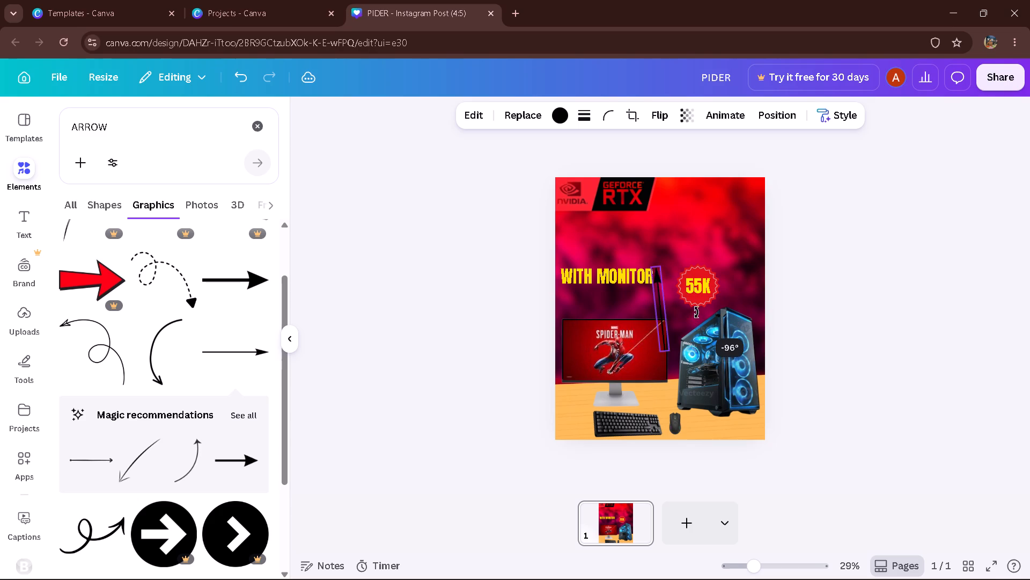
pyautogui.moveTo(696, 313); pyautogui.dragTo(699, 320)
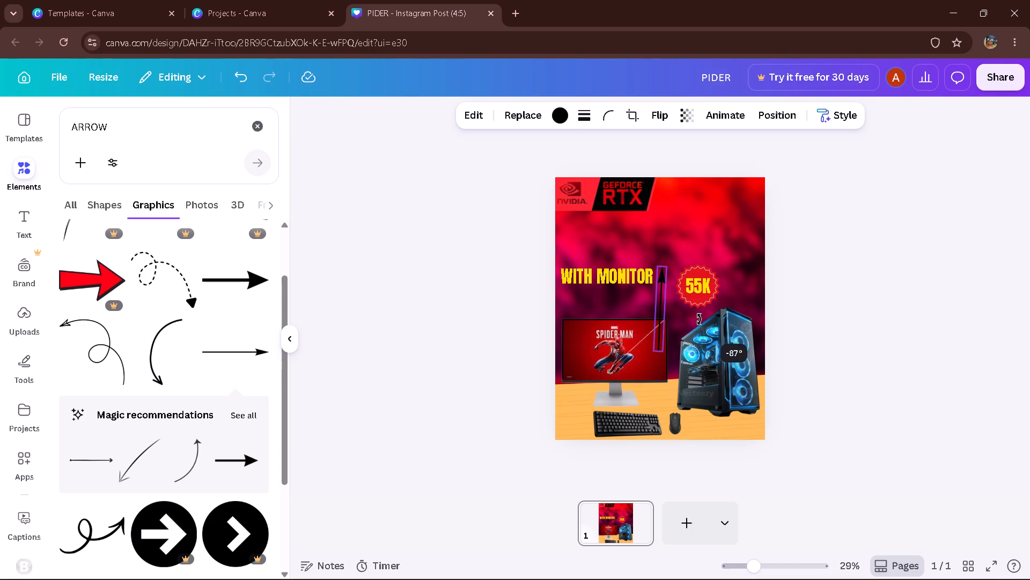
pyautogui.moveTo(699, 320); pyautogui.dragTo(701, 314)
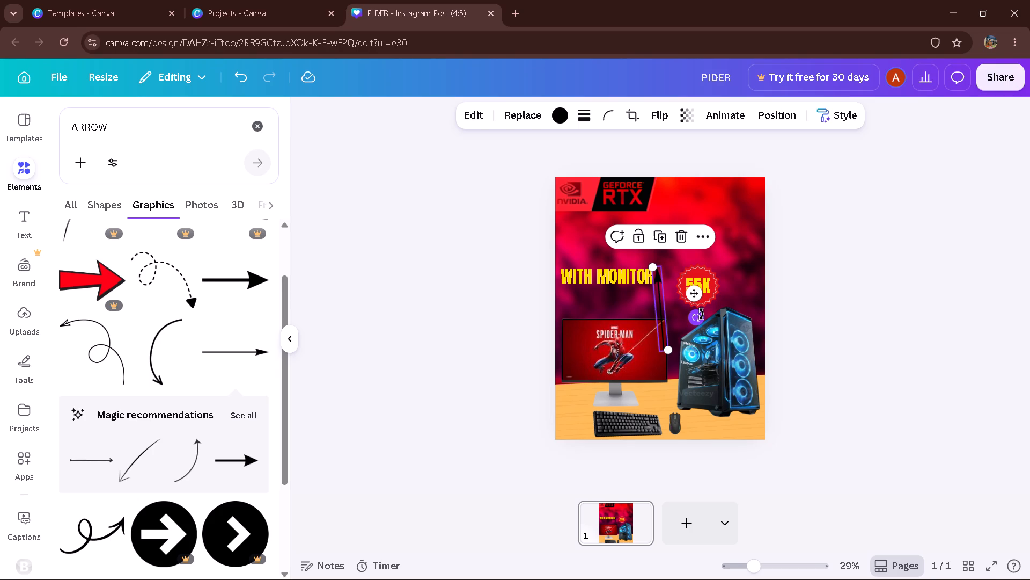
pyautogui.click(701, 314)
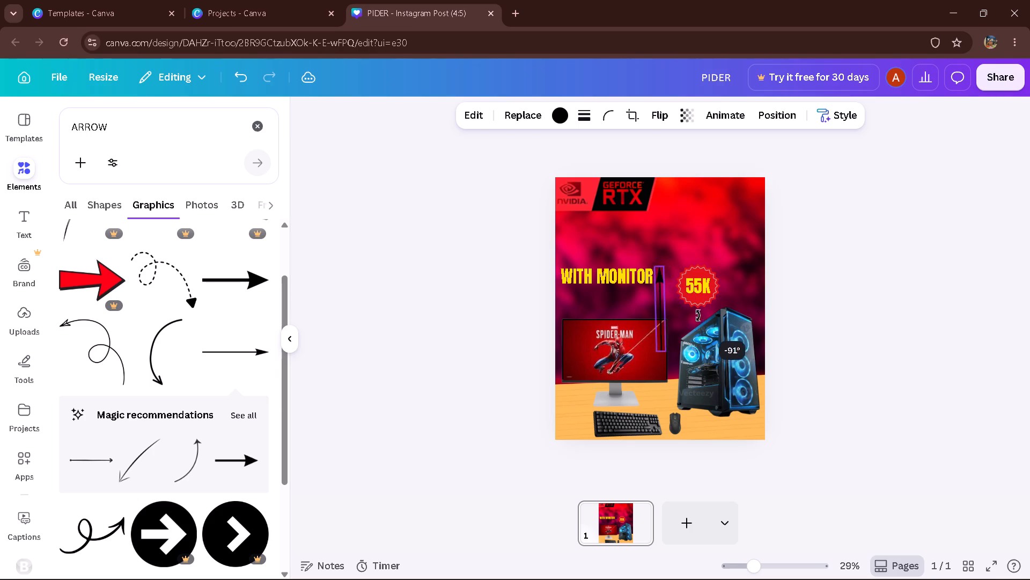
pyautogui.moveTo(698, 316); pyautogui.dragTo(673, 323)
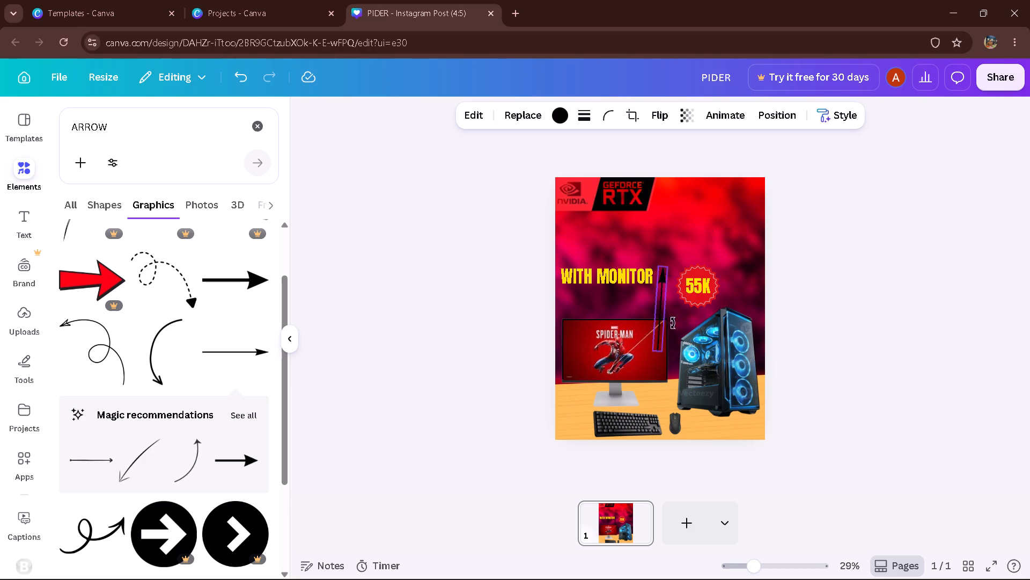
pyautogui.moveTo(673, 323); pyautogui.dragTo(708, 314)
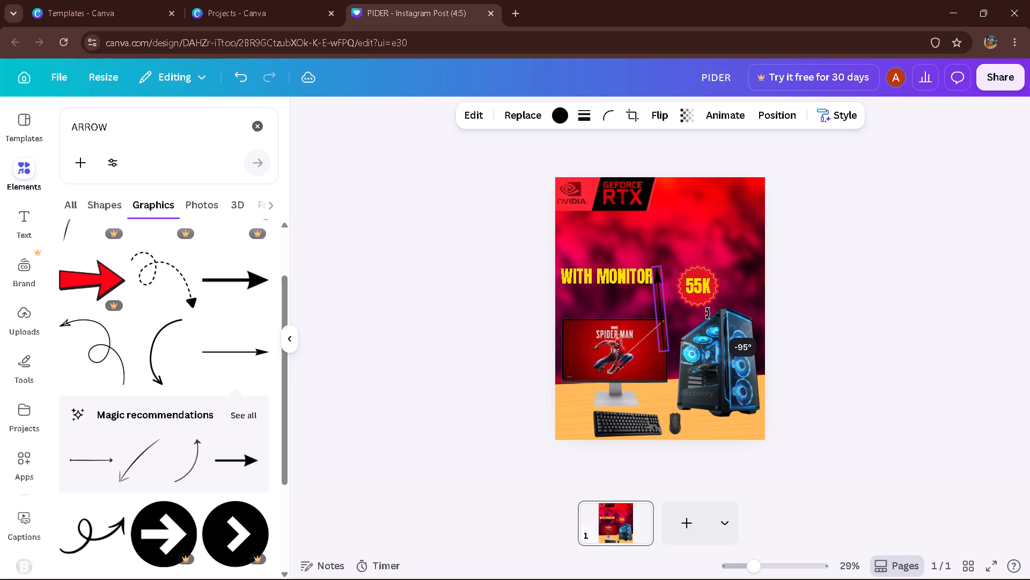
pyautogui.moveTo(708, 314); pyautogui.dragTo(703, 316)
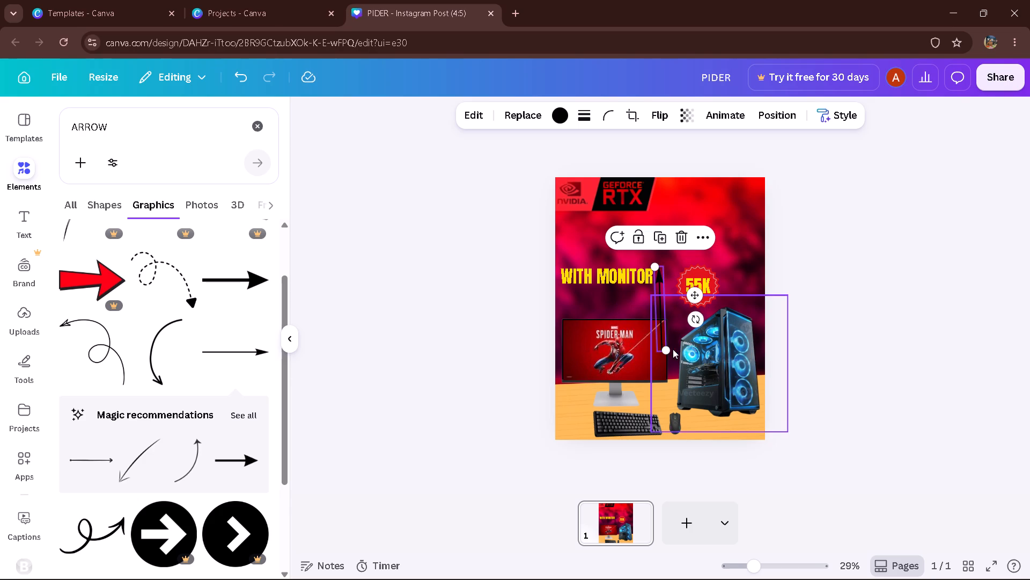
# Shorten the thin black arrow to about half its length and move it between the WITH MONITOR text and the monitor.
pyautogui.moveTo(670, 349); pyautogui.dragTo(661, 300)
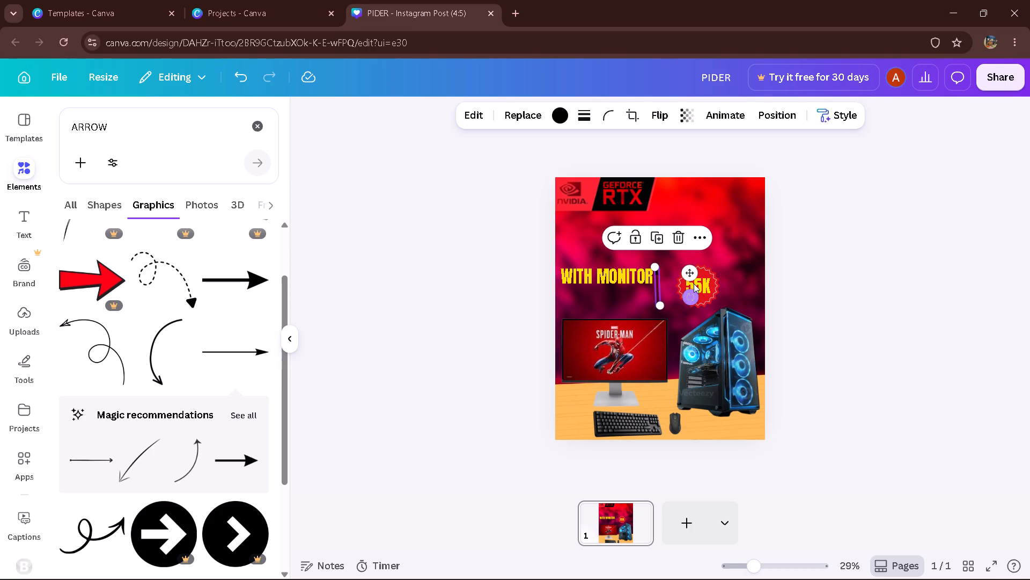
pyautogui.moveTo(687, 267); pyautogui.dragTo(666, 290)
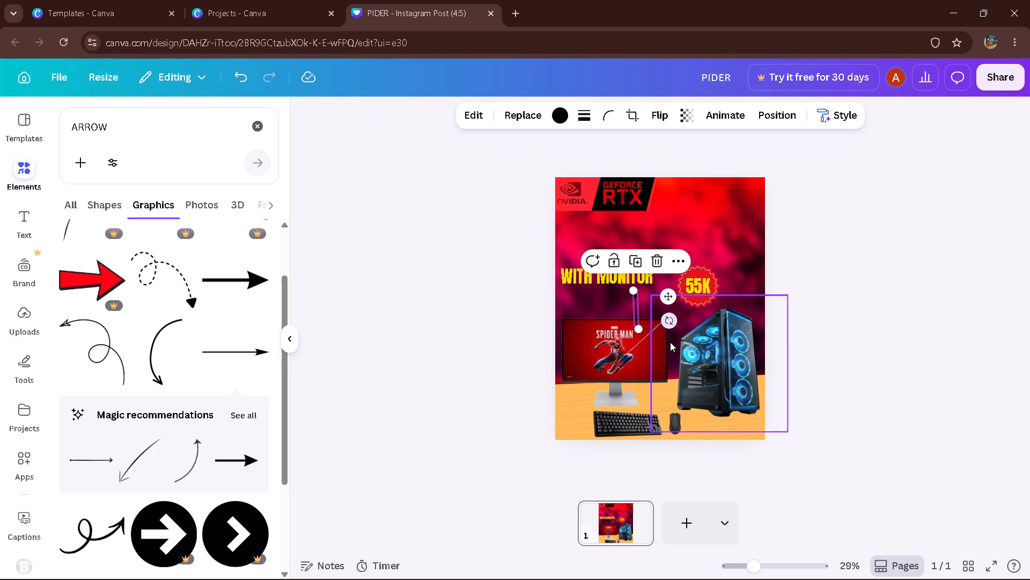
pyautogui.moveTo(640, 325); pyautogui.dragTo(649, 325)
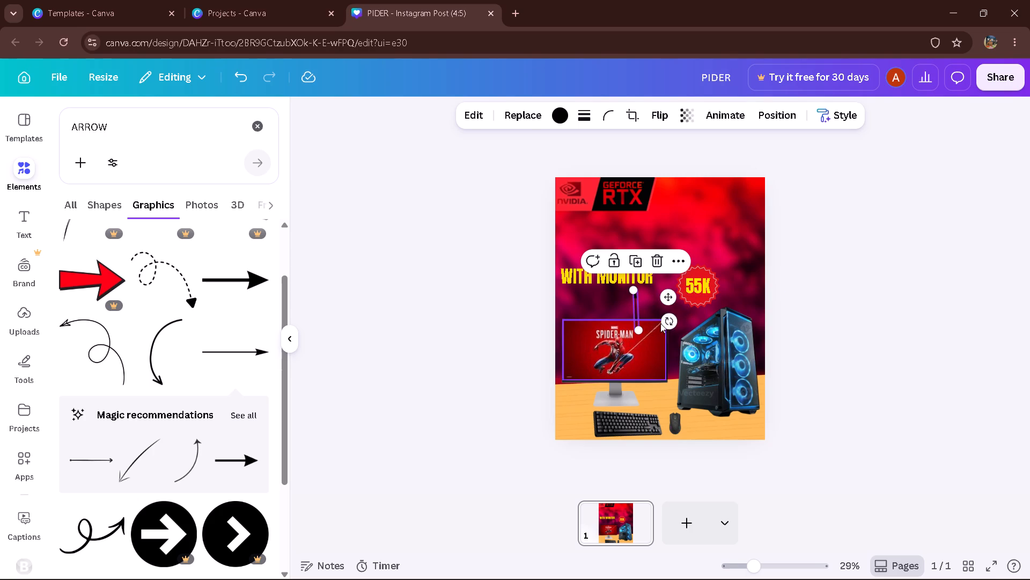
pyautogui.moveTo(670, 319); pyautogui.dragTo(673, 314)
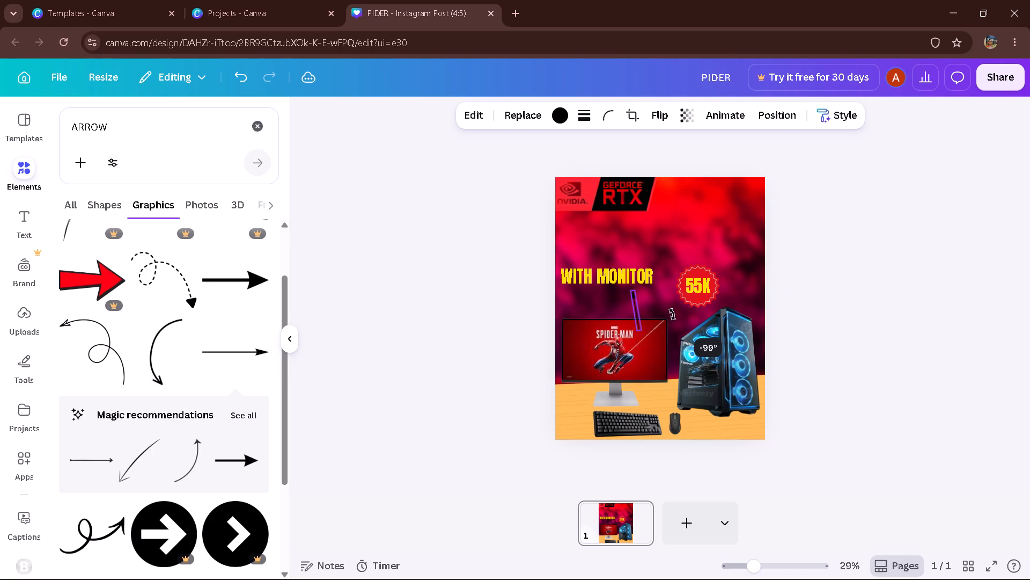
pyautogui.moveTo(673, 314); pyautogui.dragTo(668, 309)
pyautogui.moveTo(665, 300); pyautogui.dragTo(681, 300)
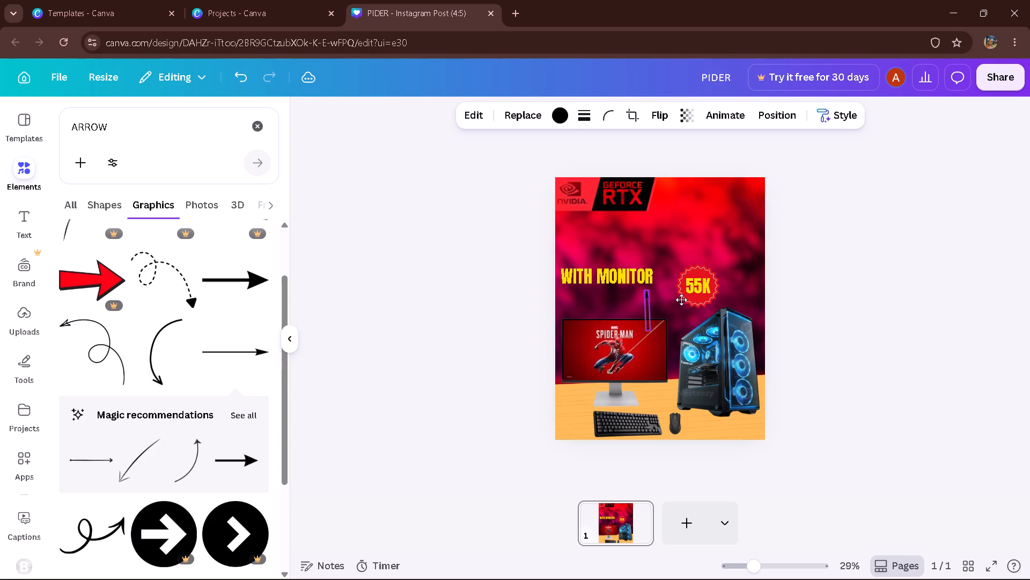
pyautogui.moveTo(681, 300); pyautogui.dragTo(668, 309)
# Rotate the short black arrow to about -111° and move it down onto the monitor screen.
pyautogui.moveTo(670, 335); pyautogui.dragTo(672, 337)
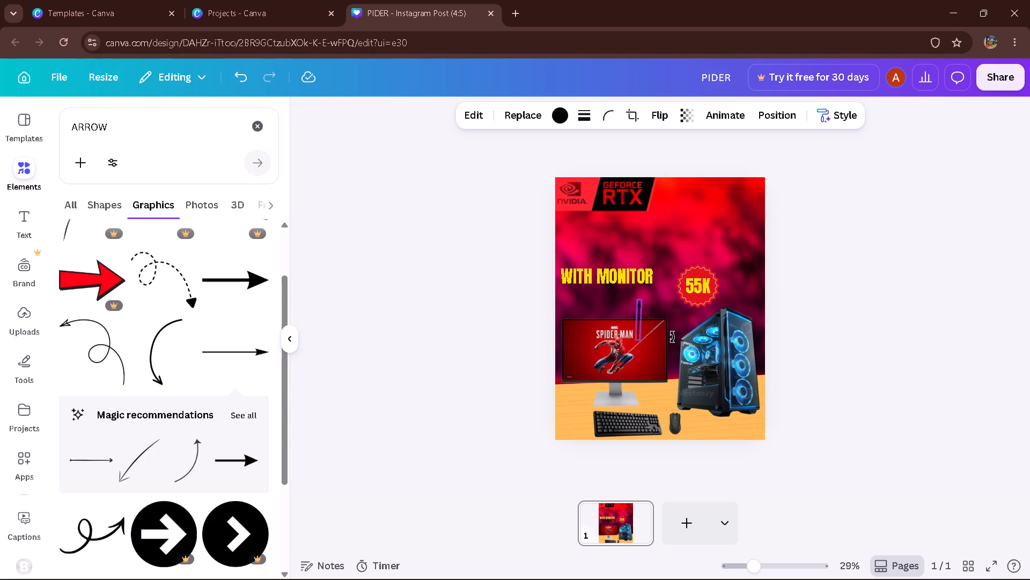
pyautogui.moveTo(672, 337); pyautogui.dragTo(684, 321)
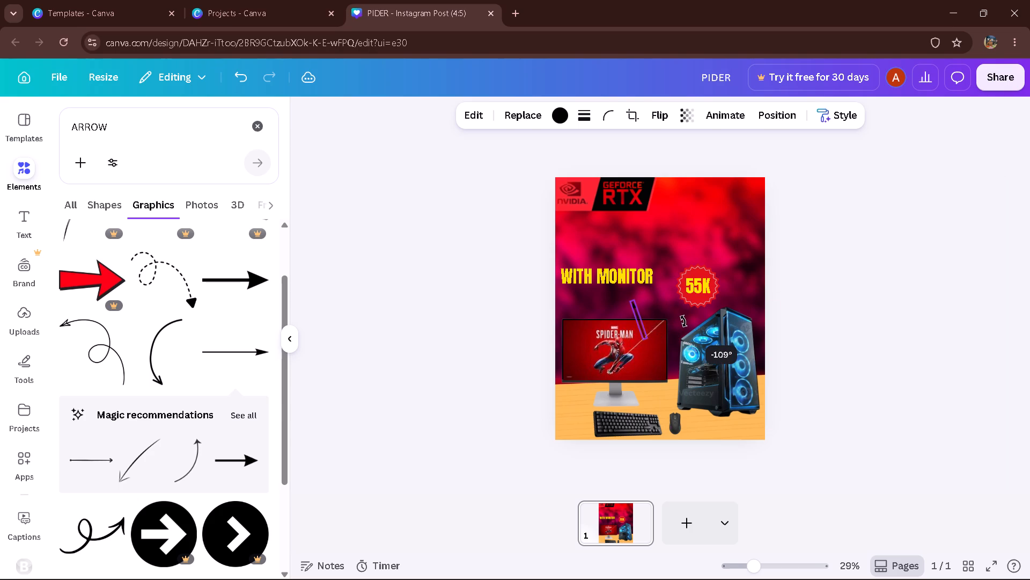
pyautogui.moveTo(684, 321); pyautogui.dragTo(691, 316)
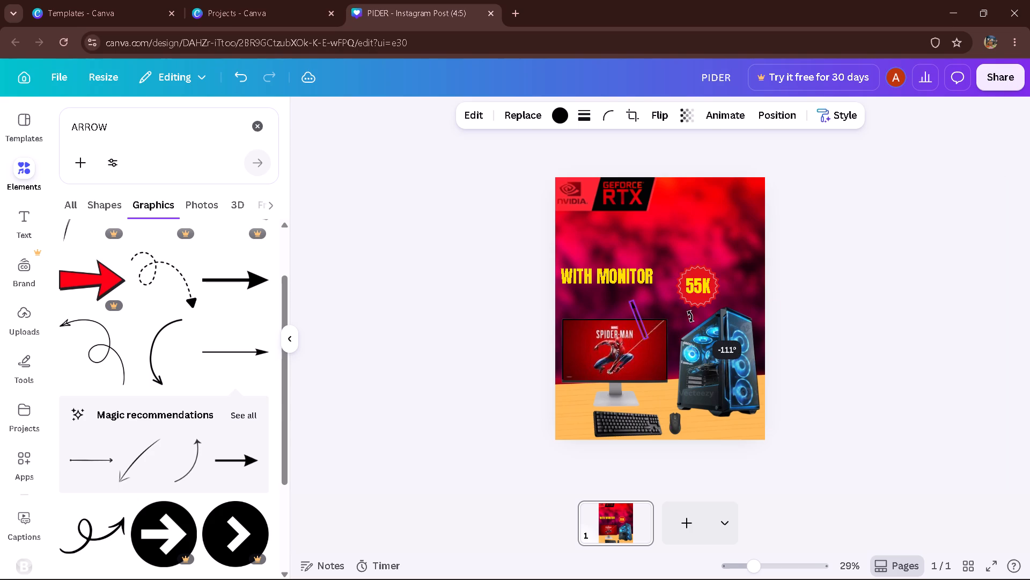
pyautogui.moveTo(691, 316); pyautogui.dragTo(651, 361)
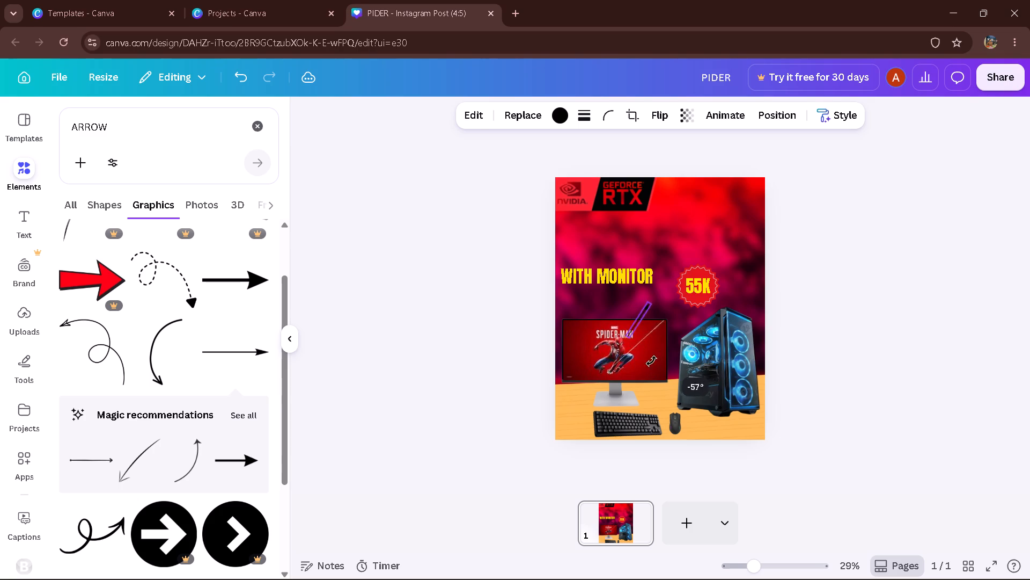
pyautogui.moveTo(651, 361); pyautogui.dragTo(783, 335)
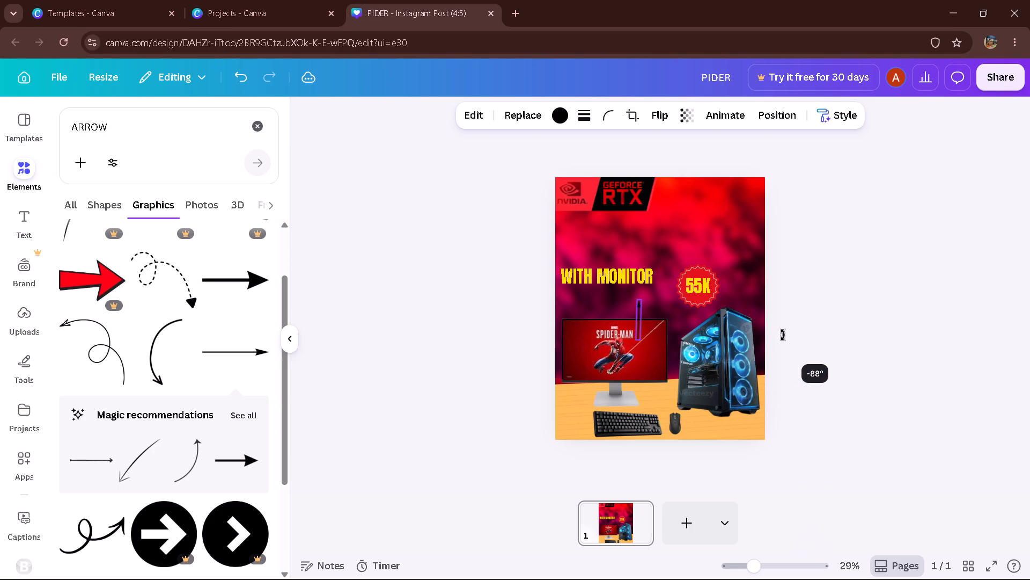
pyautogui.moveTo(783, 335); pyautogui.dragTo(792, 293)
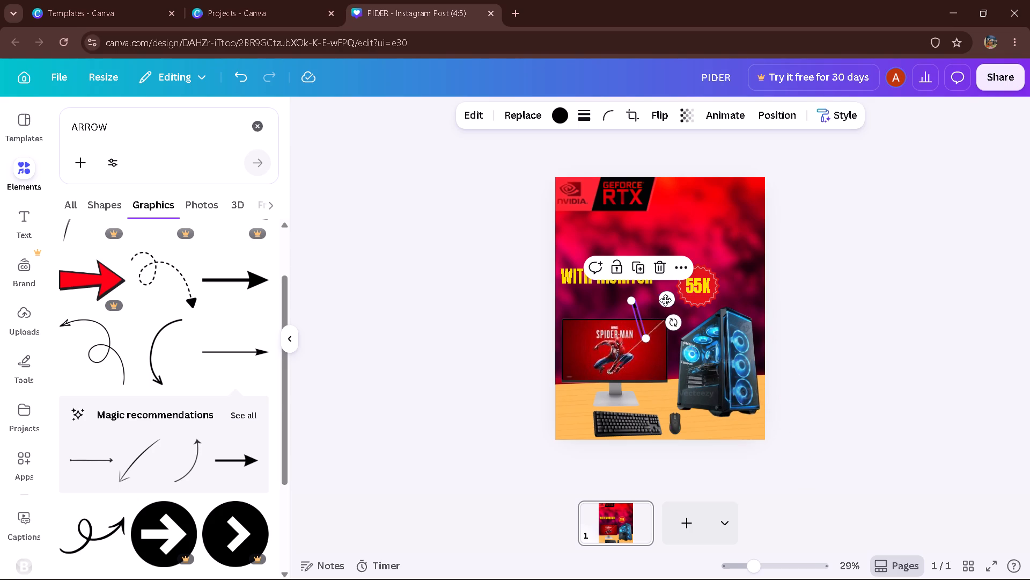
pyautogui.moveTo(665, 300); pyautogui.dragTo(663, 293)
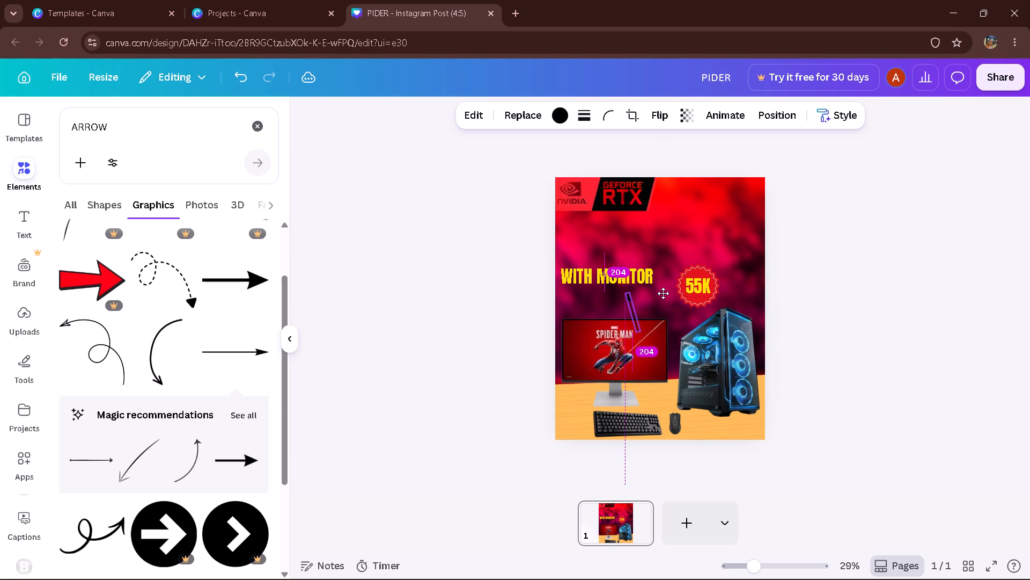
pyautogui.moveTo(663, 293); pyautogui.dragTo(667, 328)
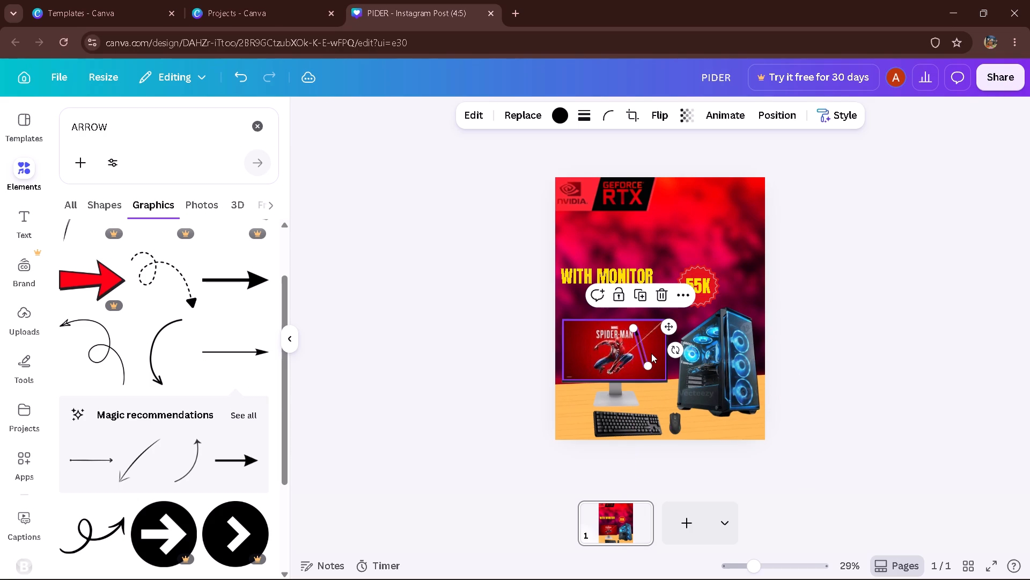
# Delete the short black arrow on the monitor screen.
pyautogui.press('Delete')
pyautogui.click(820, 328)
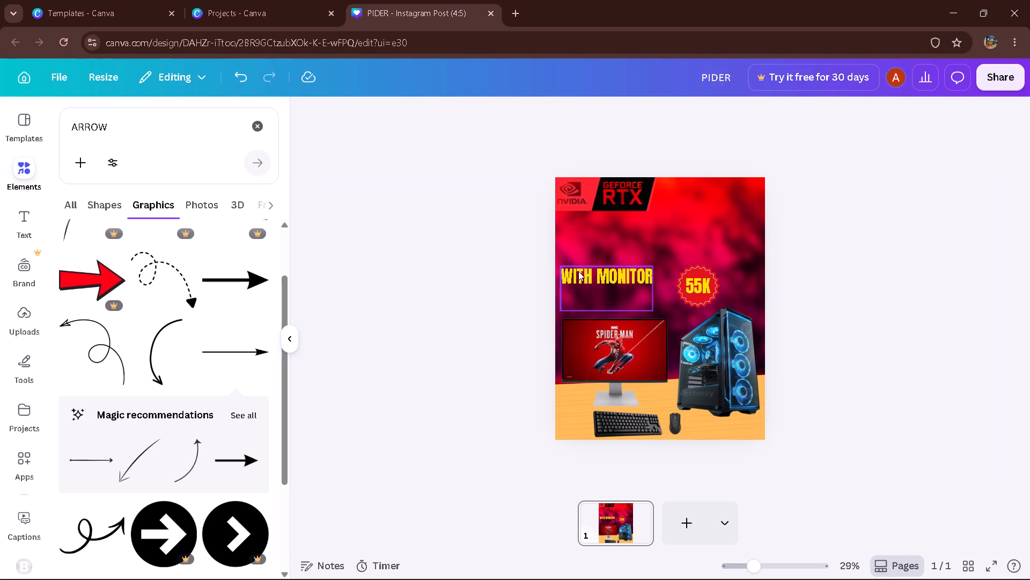
# Move the WITH MONITOR text down so it sits just above the monitor's top edge.
pyautogui.moveTo(578, 274); pyautogui.dragTo(583, 311)
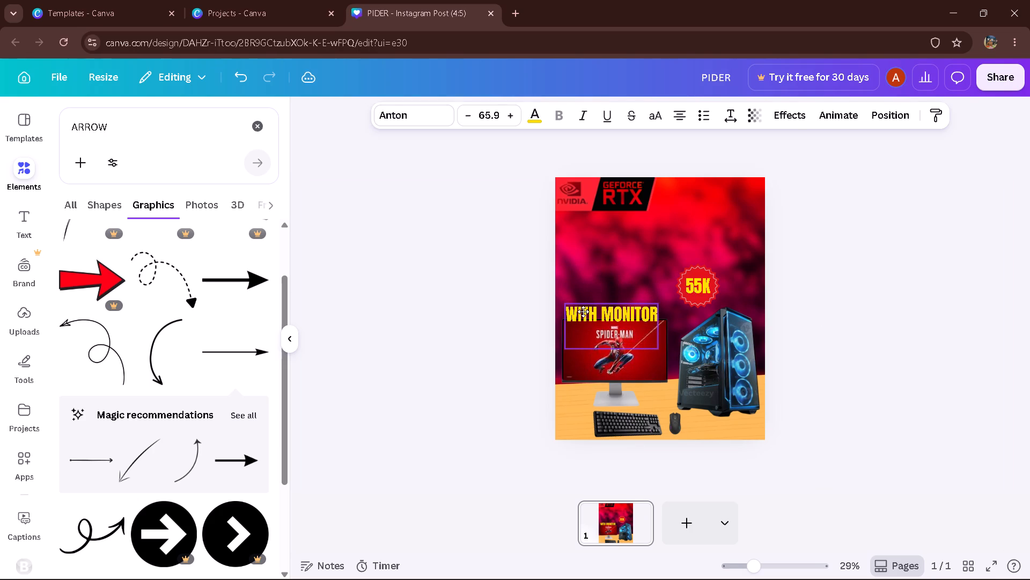
pyautogui.moveTo(583, 311); pyautogui.dragTo(587, 311)
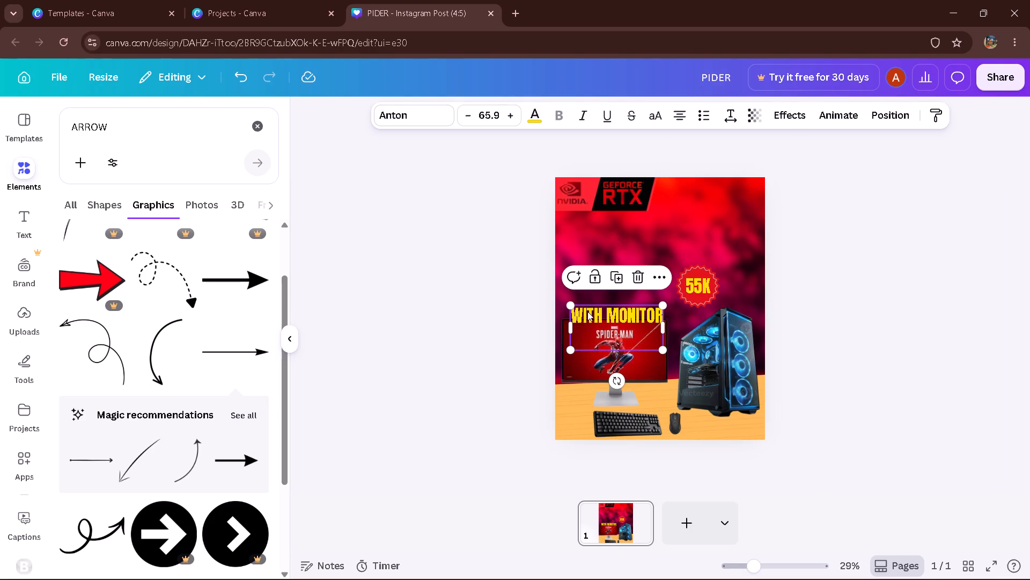
pyautogui.hotkey('alt', 'Up')
pyautogui.hotkey('alt', 'Up')
pyautogui.hotkey('alt', 'Up')
pyautogui.hotkey('alt', 'Up')
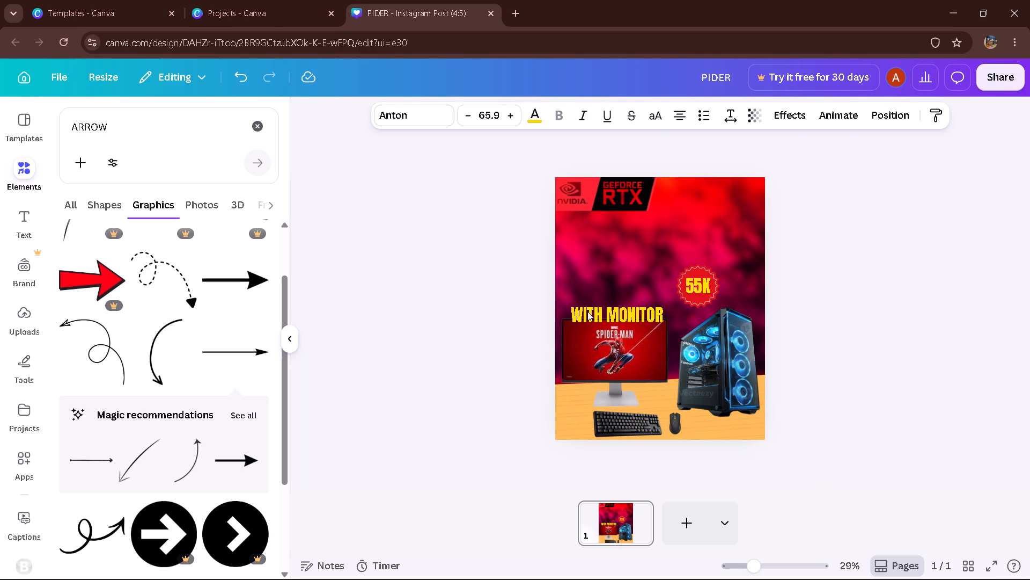
pyautogui.hotkey('alt', 'Up')
pyautogui.hotkey('alt', 'Up')
pyautogui.hotkey('alt', 'Up')
pyautogui.hotkey('alt', 'Up')
pyautogui.hotkey('alt', 'Up')
pyautogui.hotkey('alt', 'Up')
pyautogui.hotkey('alt', 'Up')
pyautogui.hotkey('alt', 'Up')
pyautogui.hotkey('alt', 'Up')
pyautogui.hotkey('alt', 'Up')
pyautogui.hotkey('alt', 'Up')
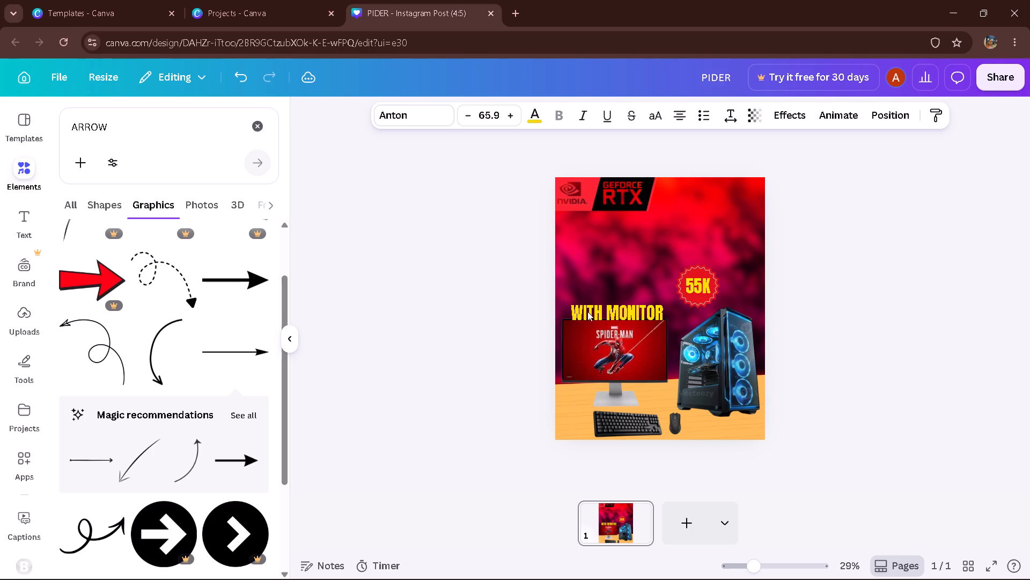
pyautogui.hotkey('alt', 'Up')
pyautogui.hotkey('alt', 'Up')
pyautogui.hotkey('alt', 'Up')
pyautogui.hotkey('alt', 'Up')
pyautogui.hotkey('alt', 'Up')
pyautogui.hotkey('alt', 'Up')
pyautogui.hotkey('alt', 'Up')
pyautogui.hotkey('alt', 'Up')
pyautogui.hotkey('alt', 'Up')
pyautogui.hotkey('alt', 'Up')
pyautogui.hotkey('alt', 'Up')
pyautogui.hotkey('alt', 'Up')
pyautogui.hotkey('alt', 'Up')
pyautogui.hotkey('alt', 'Up')
pyautogui.hotkey('alt', 'Down')
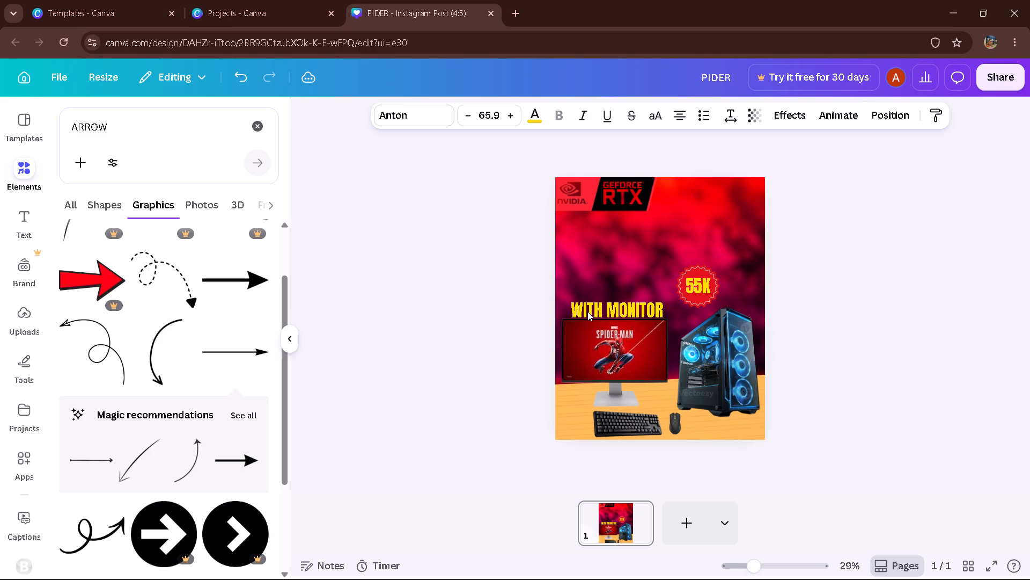
# Nudge the WITH MONITOR text slightly left and up to centre it above the monitor.
pyautogui.hotkey('alt', 'Left')
pyautogui.hotkey('alt', 'Left')
pyautogui.hotkey('alt', 'Left')
pyautogui.hotkey('alt', 'Left')
pyautogui.hotkey('alt', 'Left')
pyautogui.hotkey('alt', 'Left')
pyautogui.hotkey('alt', 'Left')
pyautogui.hotkey('alt', 'Left')
pyautogui.hotkey('alt', 'Left')
pyautogui.hotkey('alt', 'Left')
pyautogui.hotkey('alt', 'Left')
pyautogui.hotkey('alt', 'Left')
pyautogui.hotkey('alt', 'Up')
pyautogui.hotkey('alt', 'Up')
pyautogui.hotkey('alt', 'Up')
pyautogui.hotkey('alt', 'Up')
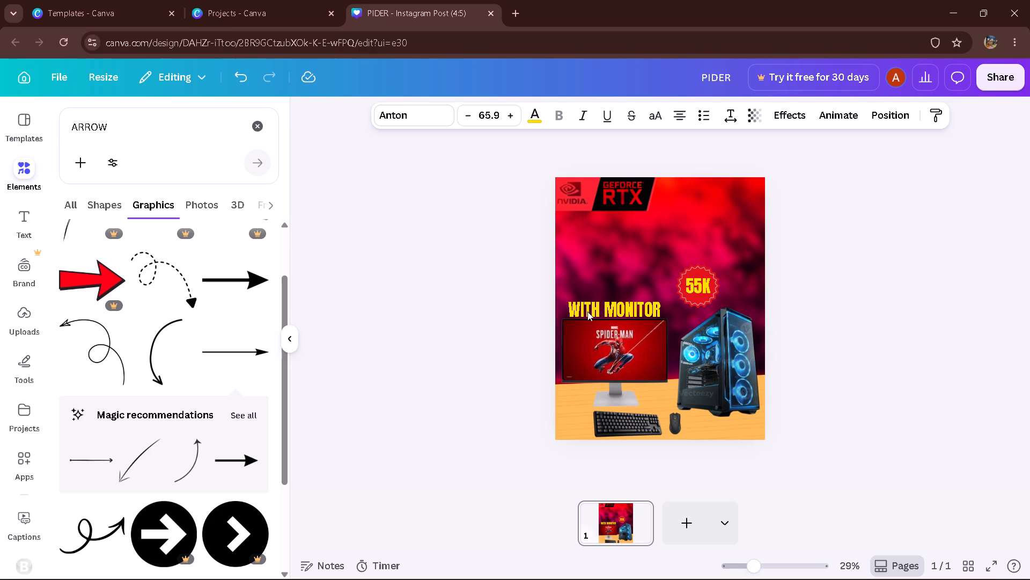
pyautogui.hotkey('alt', 'Right')
pyautogui.doubleClick(834, 284)
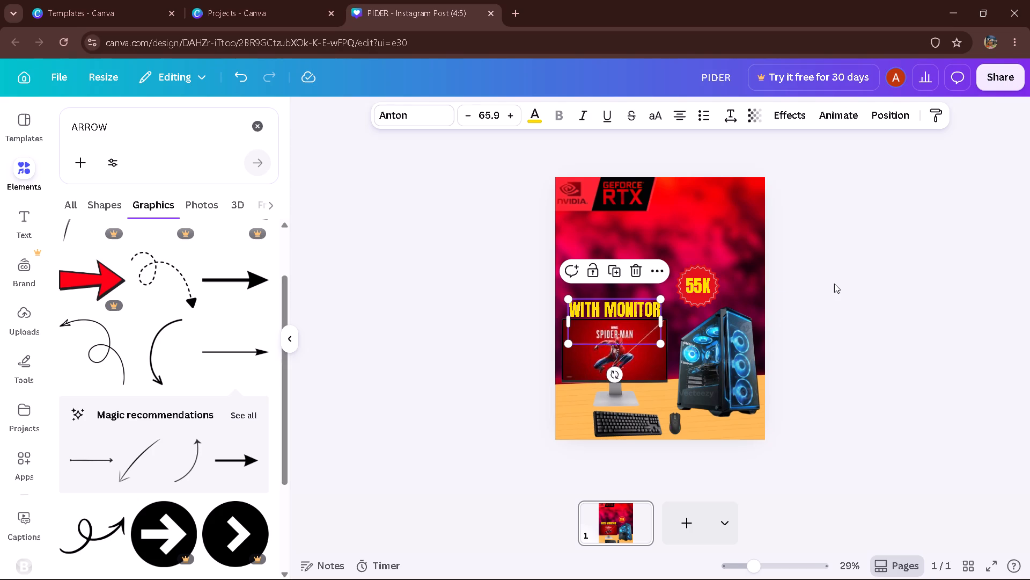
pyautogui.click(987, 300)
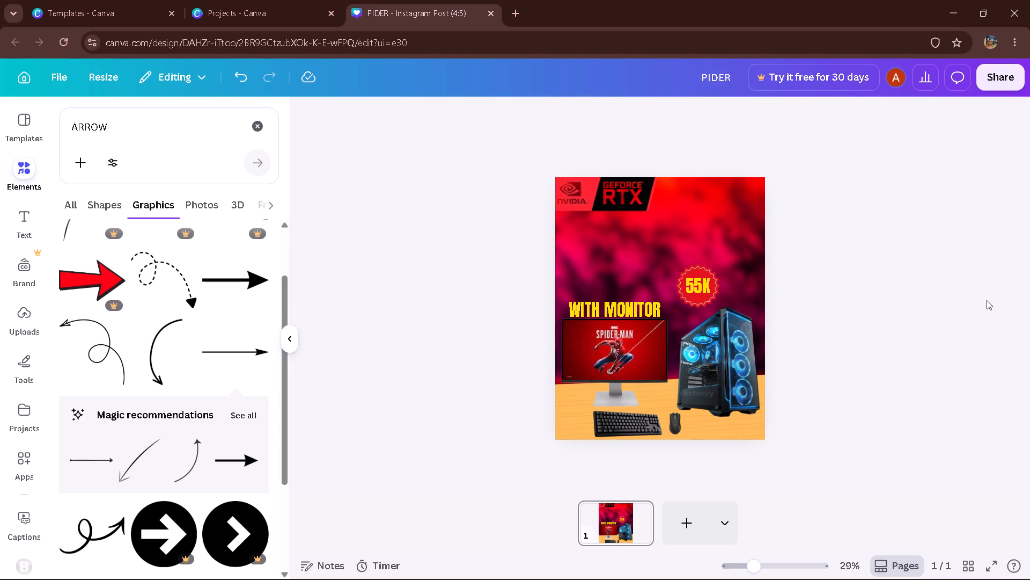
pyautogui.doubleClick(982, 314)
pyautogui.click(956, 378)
# Add the uploaded Red Dead Redemption II logo, shrink it, and place it below the NVIDIA logo at the post's left edge.
pyautogui.click(6, 321)
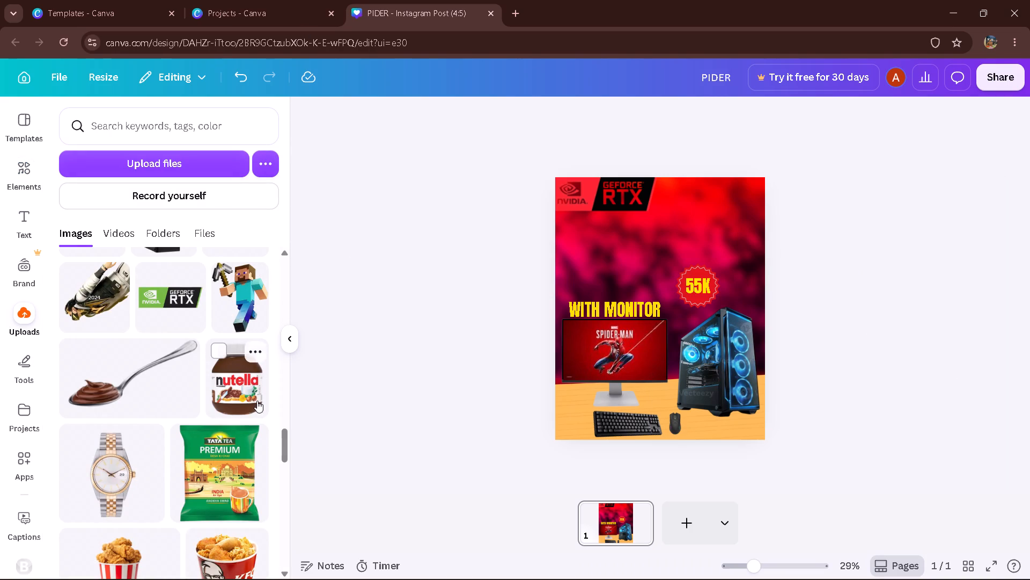
pyautogui.moveTo(285, 445); pyautogui.dragTo(290, 425)
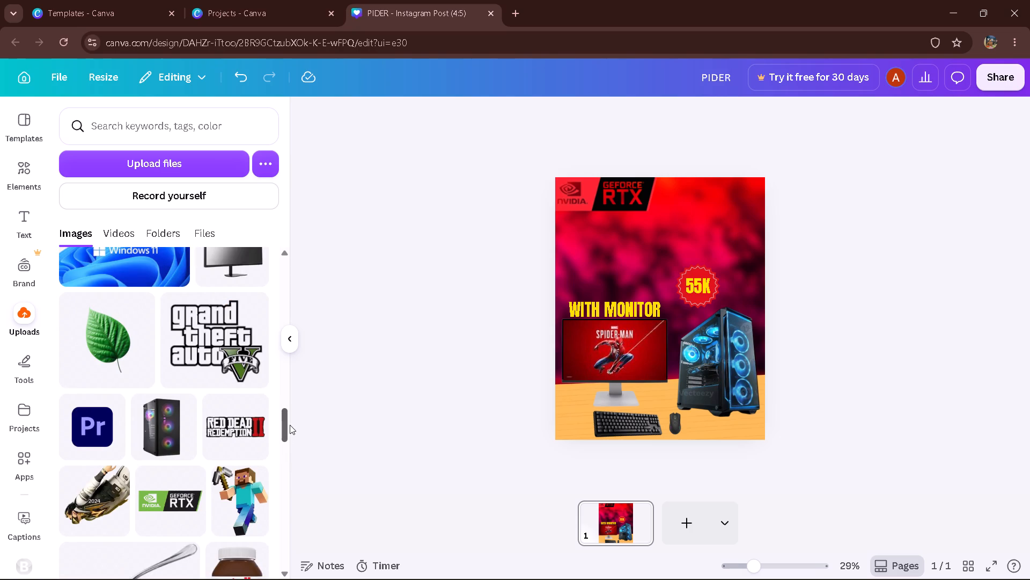
pyautogui.moveTo(290, 425); pyautogui.dragTo(285, 396)
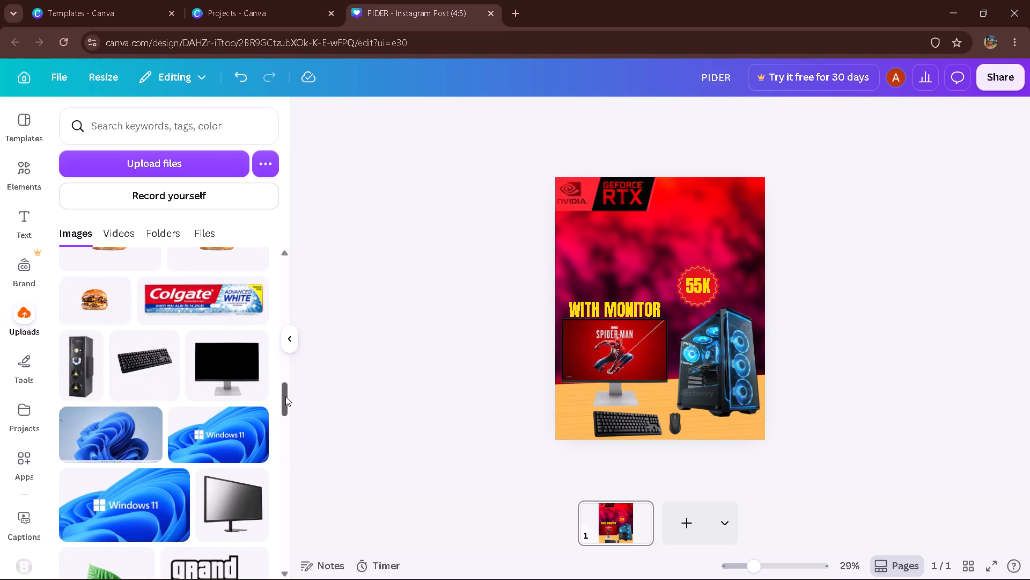
pyautogui.moveTo(285, 396); pyautogui.dragTo(285, 385)
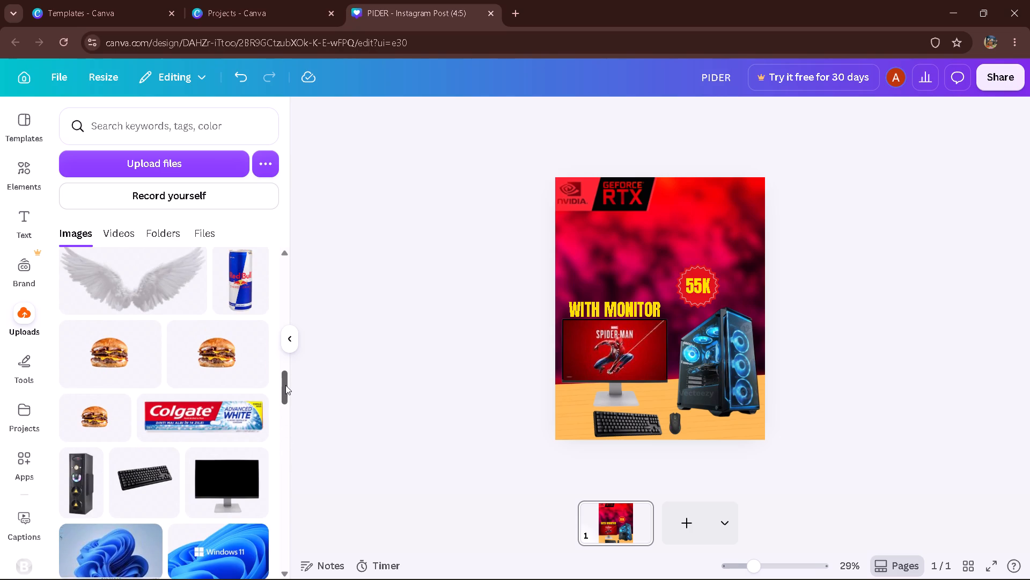
pyautogui.moveTo(285, 385); pyautogui.dragTo(292, 396)
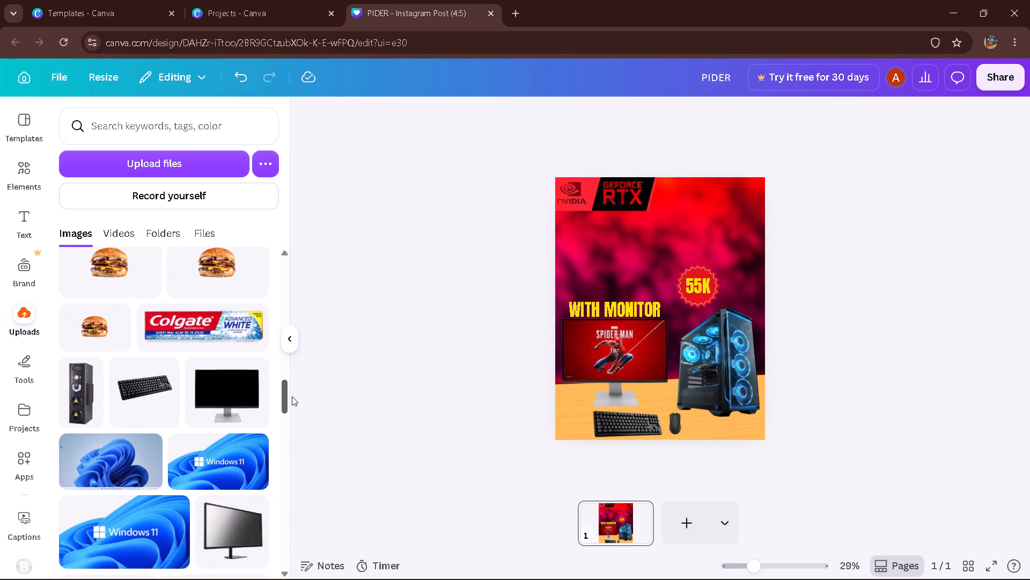
pyautogui.moveTo(292, 396); pyautogui.dragTo(292, 426)
pyautogui.click(231, 410)
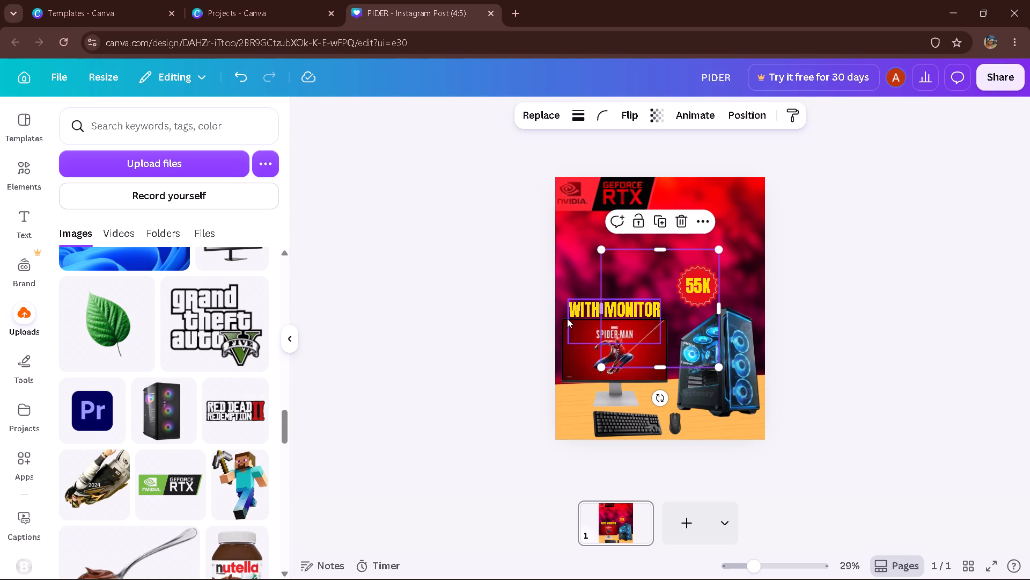
pyautogui.moveTo(719, 251); pyautogui.dragTo(668, 265)
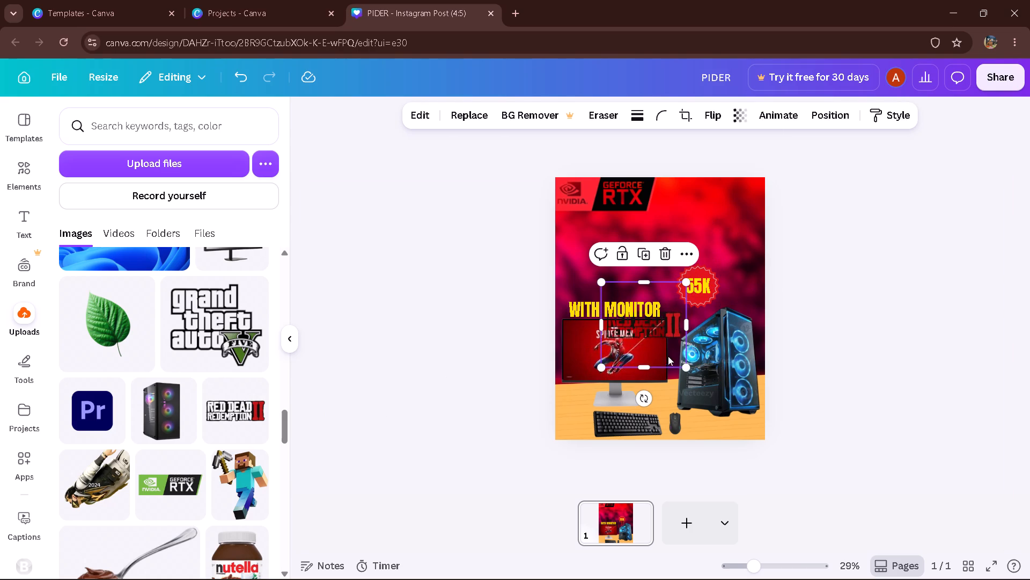
pyautogui.moveTo(659, 357); pyautogui.dragTo(667, 276)
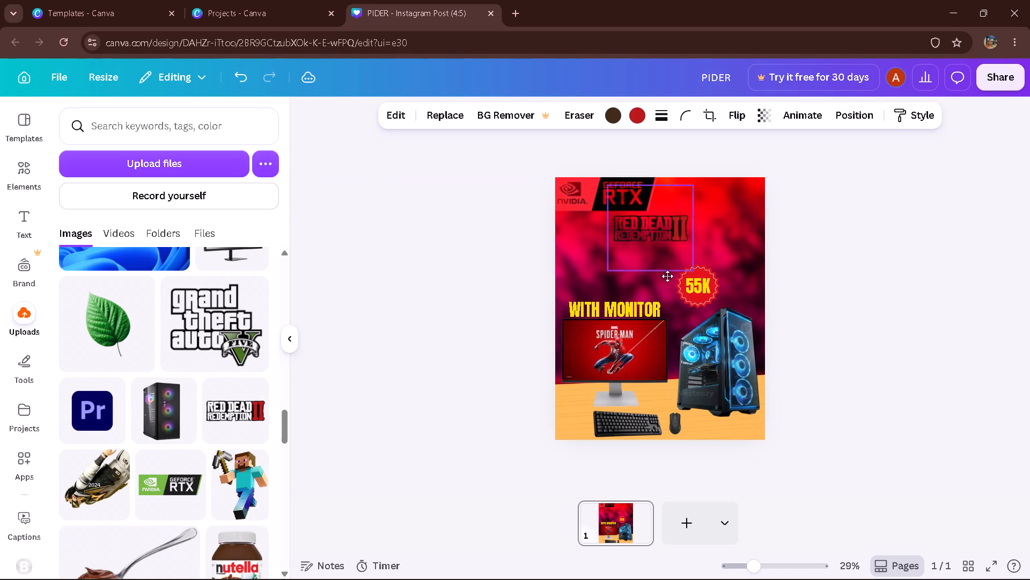
pyautogui.moveTo(667, 276); pyautogui.dragTo(663, 286)
pyautogui.moveTo(691, 211); pyautogui.dragTo(659, 243)
pyautogui.moveTo(640, 265); pyautogui.dragTo(592, 223)
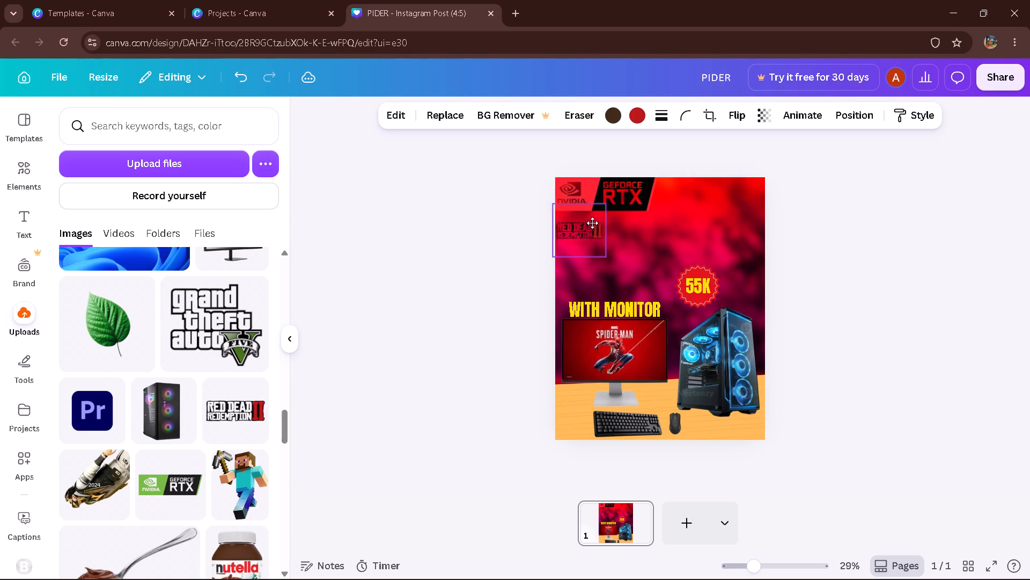
pyautogui.moveTo(592, 223); pyautogui.dragTo(595, 223)
# Add the uploaded Grand Theft Auto V logo, shrink it, and place it beside the Red Dead Redemption II logo.
pyautogui.click(208, 343)
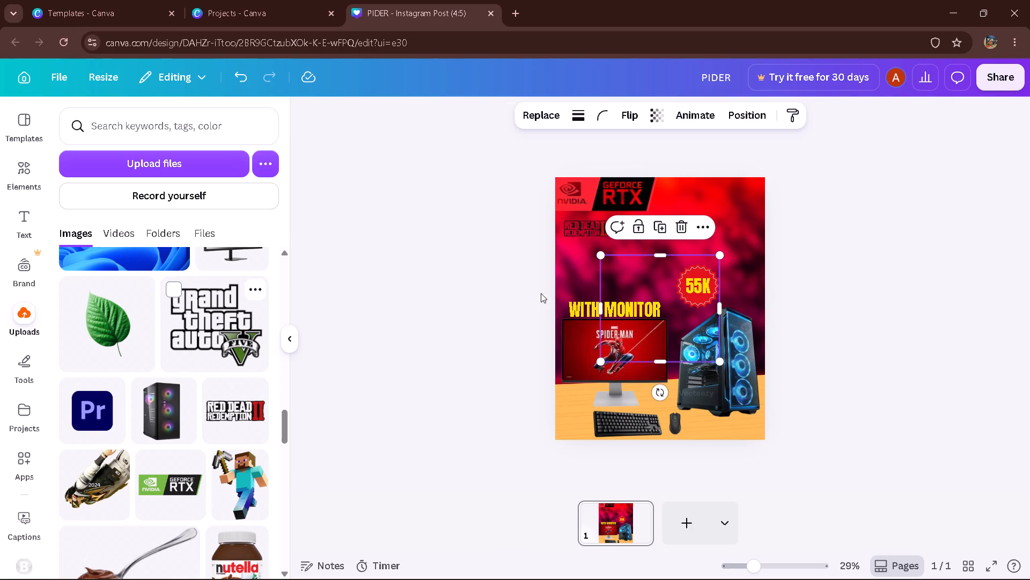
pyautogui.moveTo(644, 295); pyautogui.dragTo(649, 249)
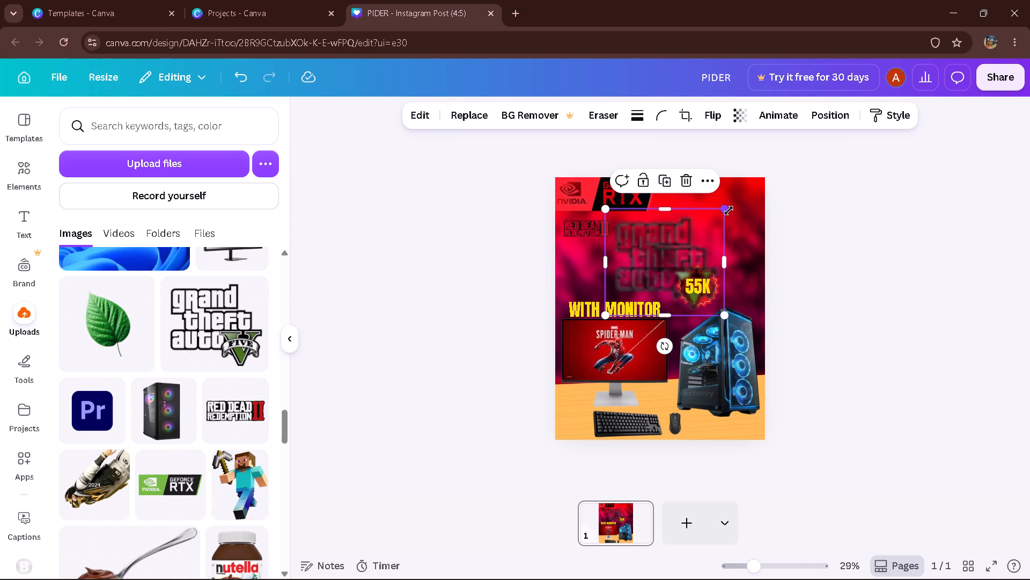
pyautogui.moveTo(729, 211); pyautogui.dragTo(682, 222)
pyautogui.moveTo(694, 236); pyautogui.dragTo(682, 241)
pyautogui.moveTo(649, 279); pyautogui.dragTo(651, 237)
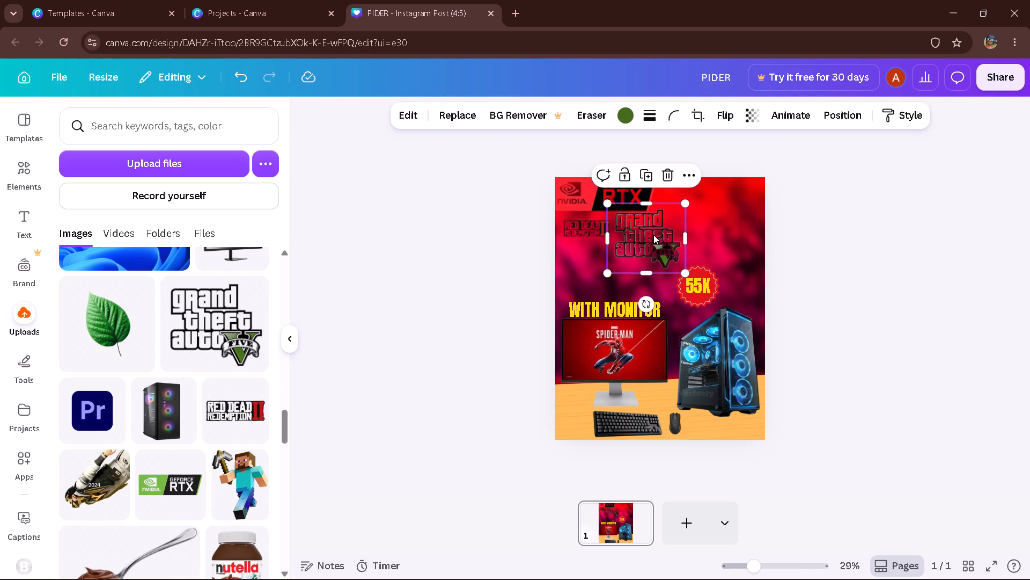
pyautogui.moveTo(607, 276); pyautogui.dragTo(628, 274)
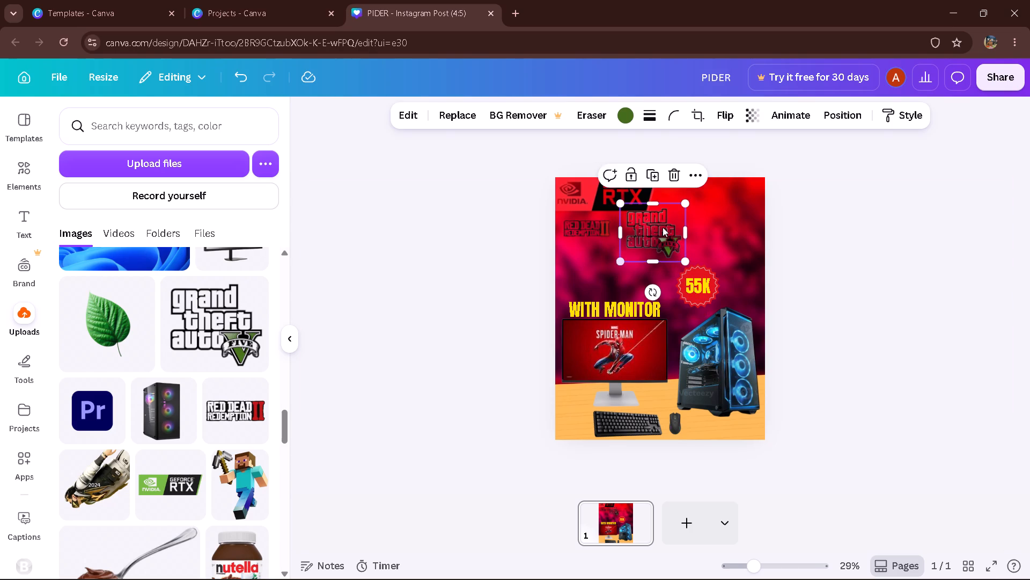
pyautogui.moveTo(663, 227); pyautogui.dragTo(663, 239)
# Enlarge the Red Dead Redemption II logo slightly and fit it against the Grand Theft Auto V logo.
pyautogui.click(605, 235)
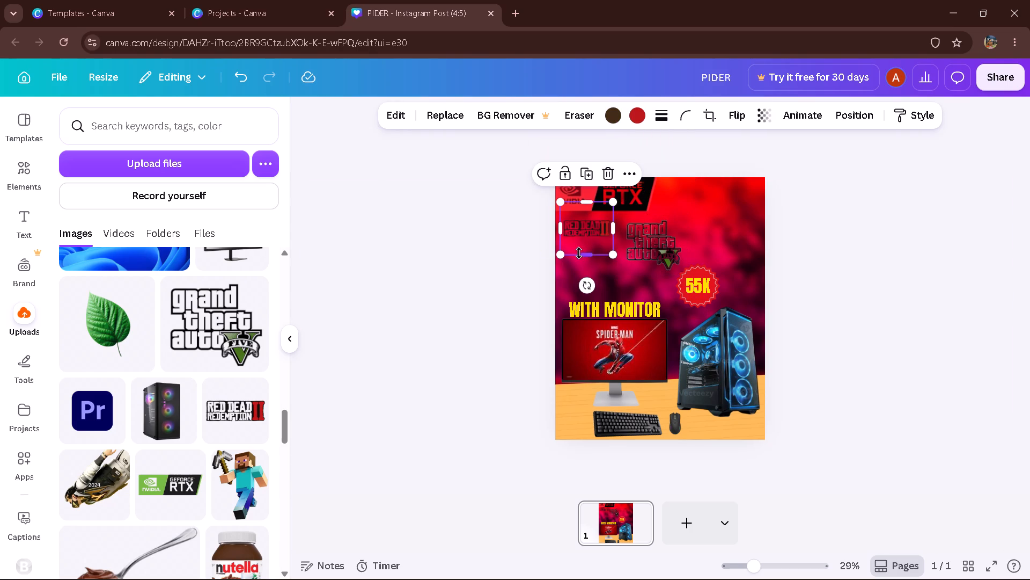
pyautogui.moveTo(557, 255); pyautogui.dragTo(531, 265)
pyautogui.moveTo(580, 244); pyautogui.dragTo(595, 242)
pyautogui.click(681, 255)
pyautogui.click(673, 251)
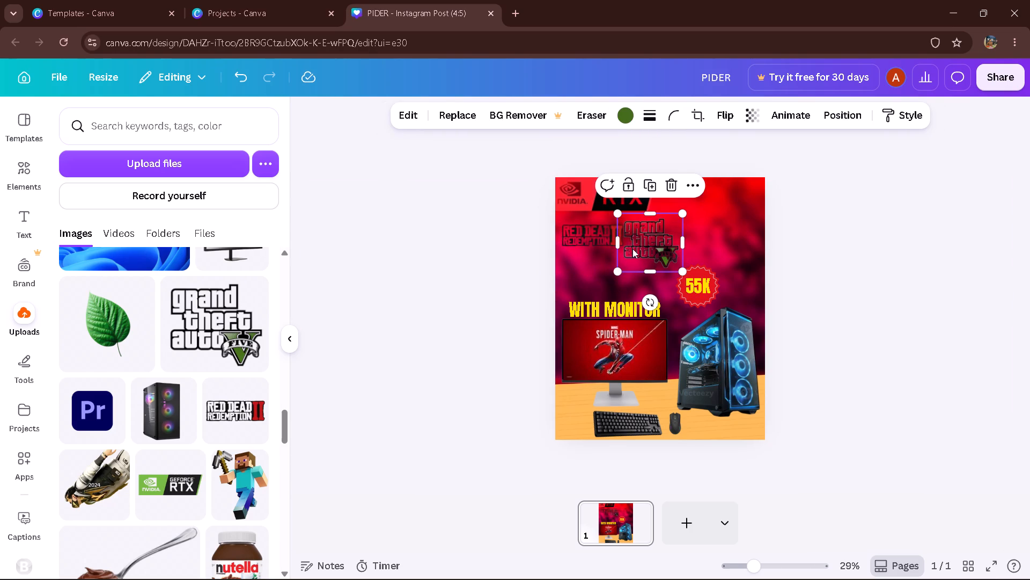
pyautogui.click(598, 239)
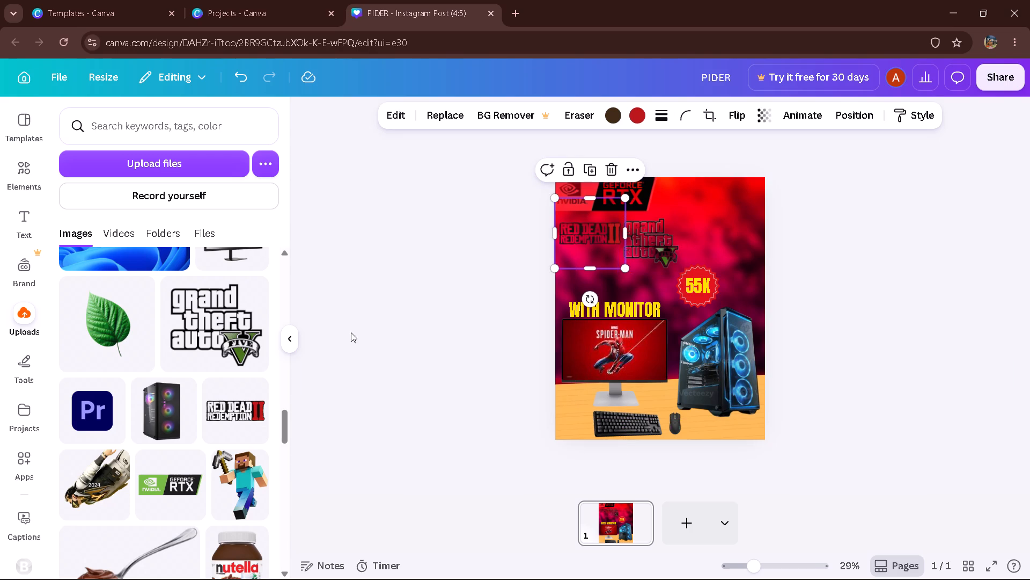
pyautogui.click(393, 342)
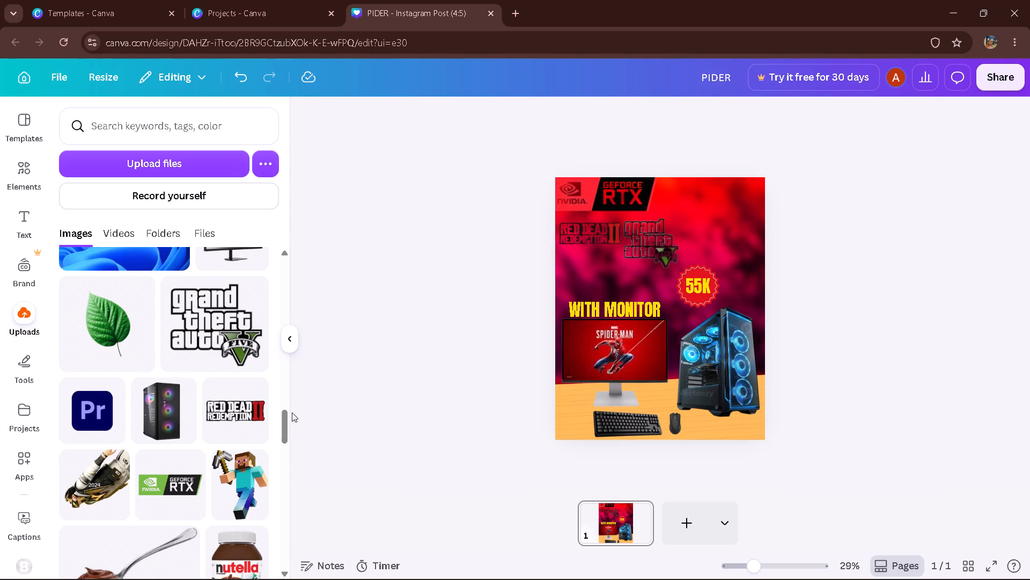
# Add the uploaded Minecraft character, shrink it, and place it in the post's upper-right corner above the 55K badge.
pyautogui.click(241, 476)
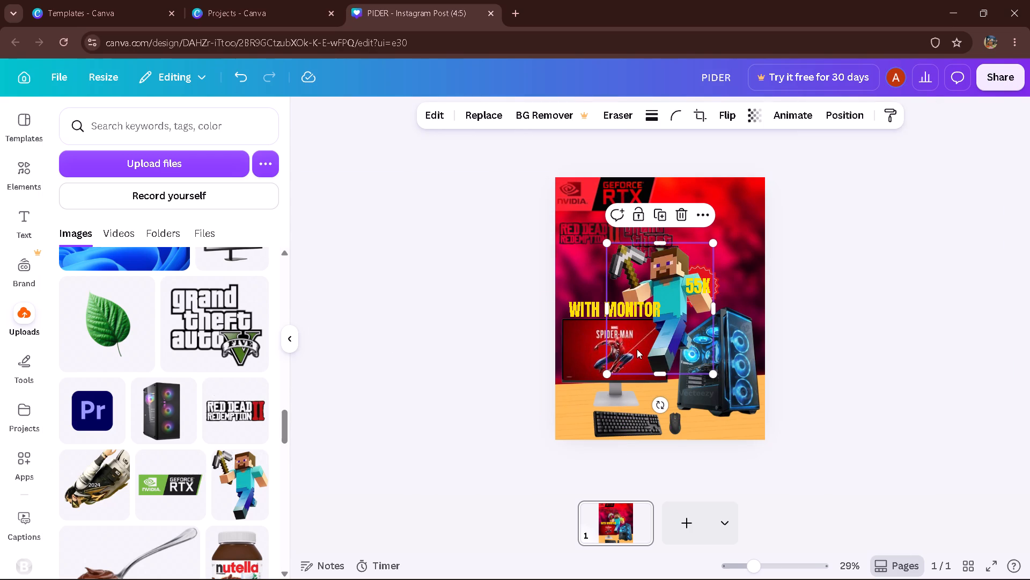
pyautogui.moveTo(637, 349); pyautogui.dragTo(691, 270)
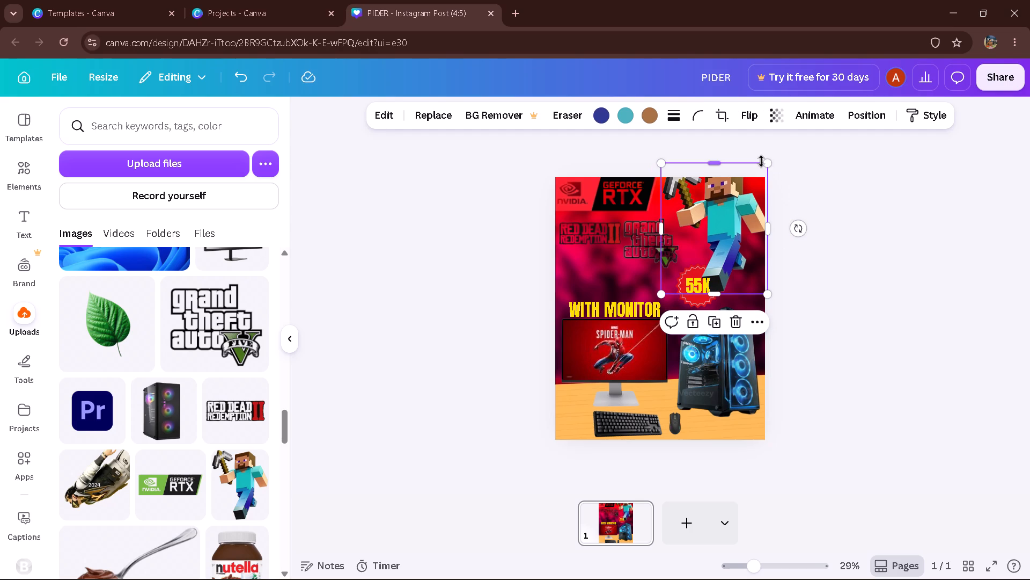
pyautogui.moveTo(766, 163); pyautogui.dragTo(712, 180)
pyautogui.moveTo(712, 234); pyautogui.dragTo(722, 213)
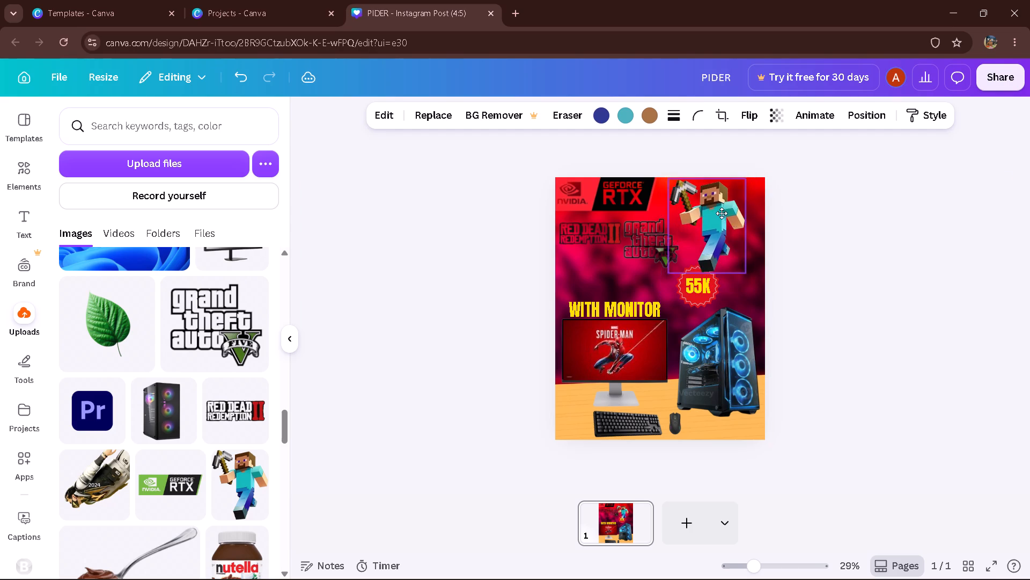
pyautogui.moveTo(722, 213); pyautogui.dragTo(742, 220)
pyautogui.moveTo(741, 229); pyautogui.dragTo(742, 227)
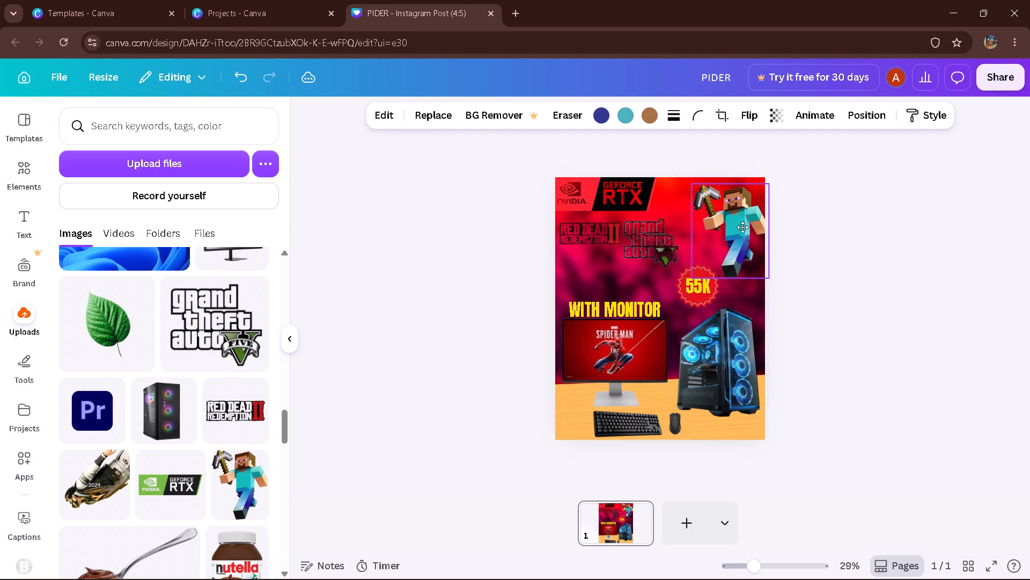
pyautogui.moveTo(742, 227); pyautogui.dragTo(734, 227)
pyautogui.click(735, 227)
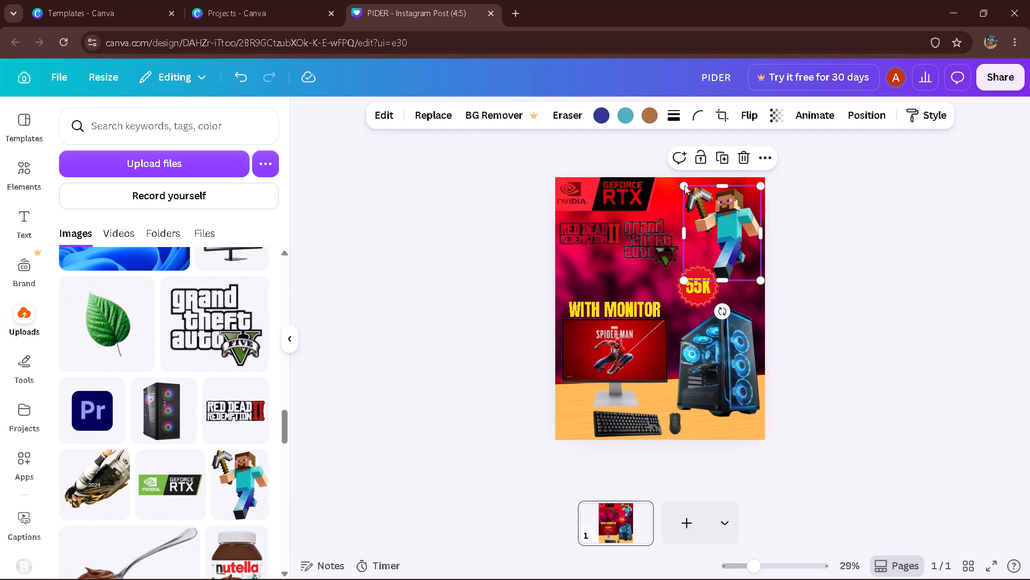
# Recolour the Minecraft character, changing its blue and teal to vivid red #e0131a and its gray orange to the design's lighter red.
pyautogui.click(752, 215)
pyautogui.click(609, 110)
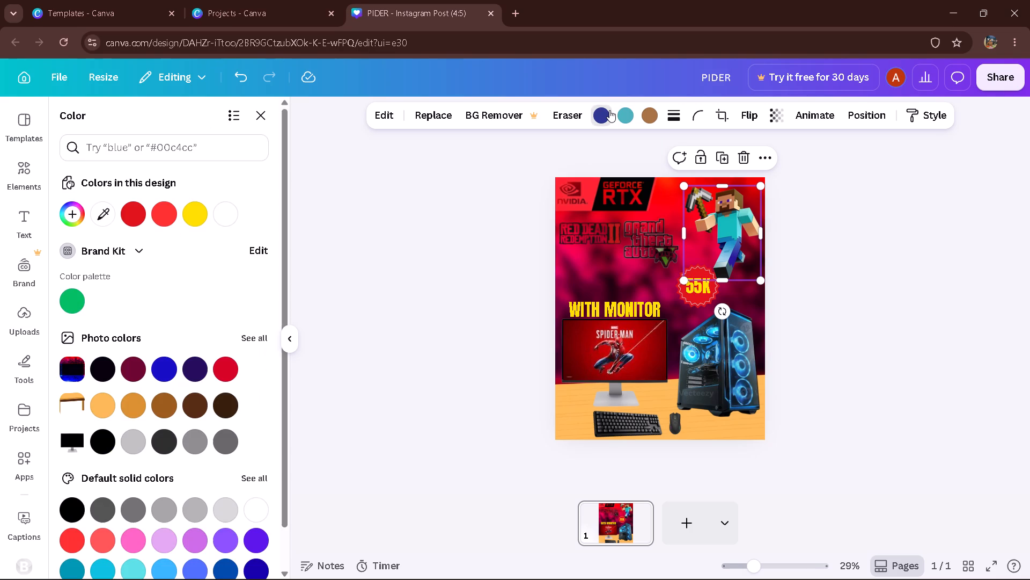
pyautogui.click(126, 208)
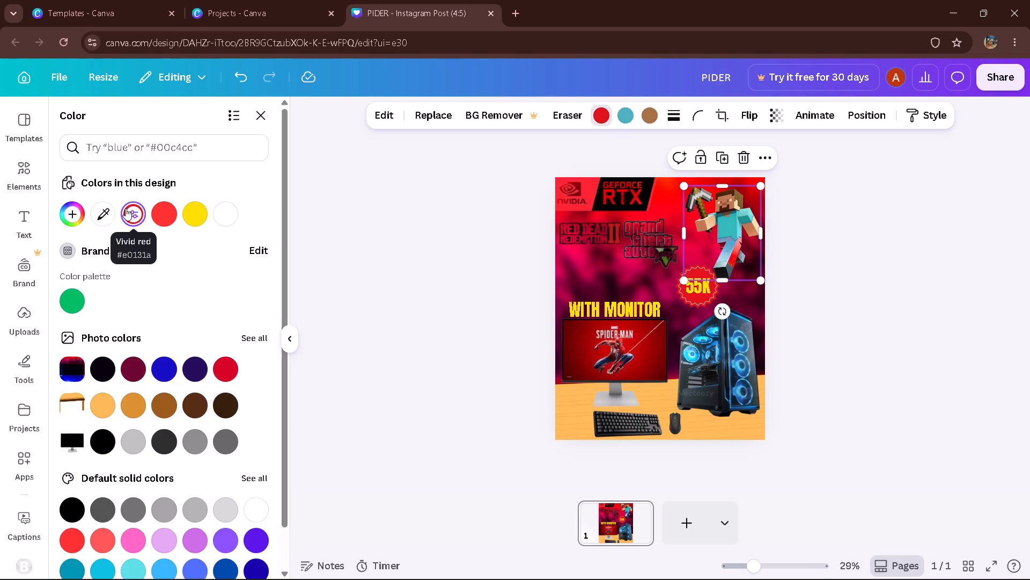
pyautogui.click(628, 110)
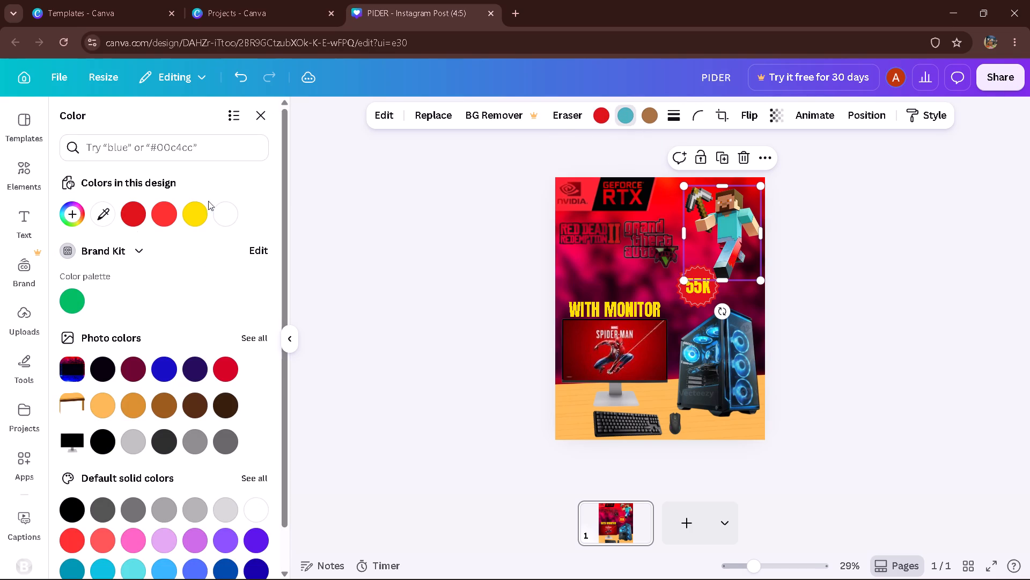
pyautogui.click(142, 218)
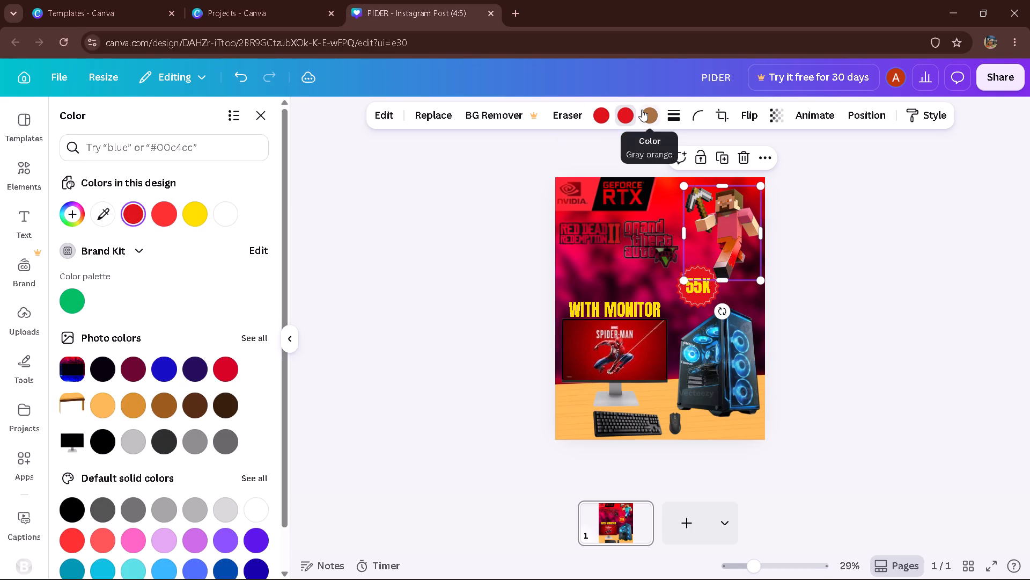
pyautogui.click(646, 110)
pyautogui.click(160, 218)
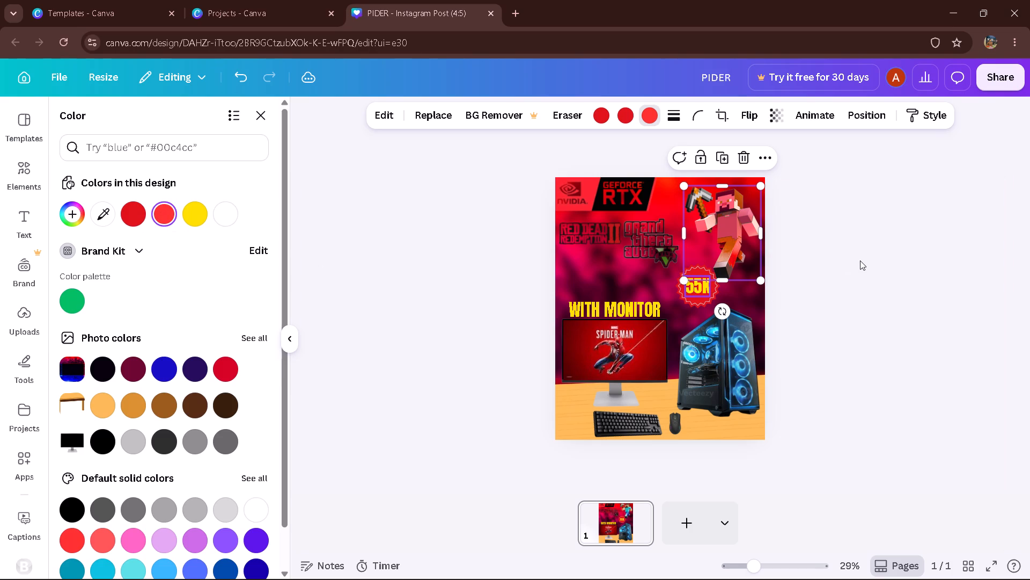
pyautogui.click(860, 260)
pyautogui.click(860, 260)
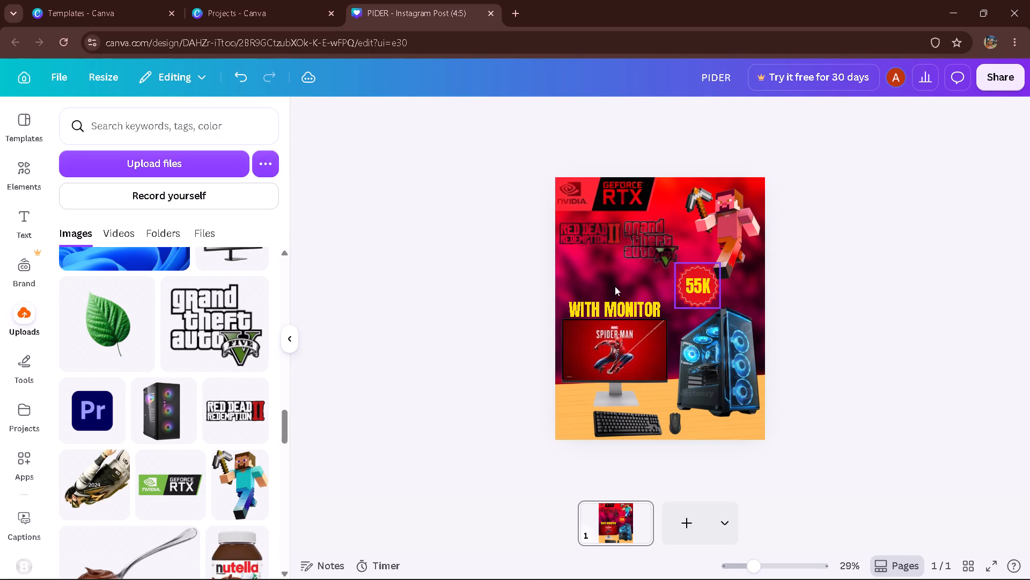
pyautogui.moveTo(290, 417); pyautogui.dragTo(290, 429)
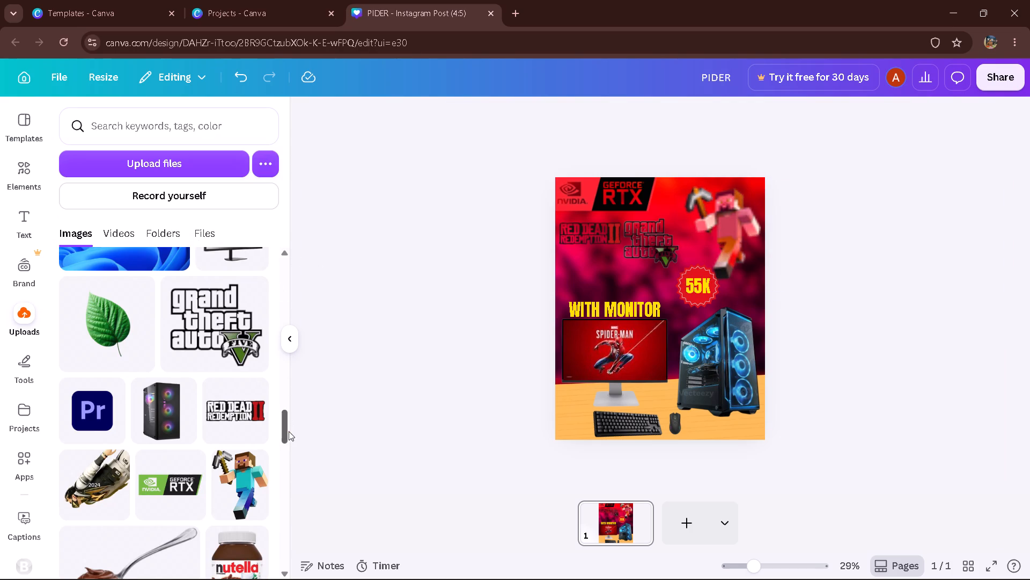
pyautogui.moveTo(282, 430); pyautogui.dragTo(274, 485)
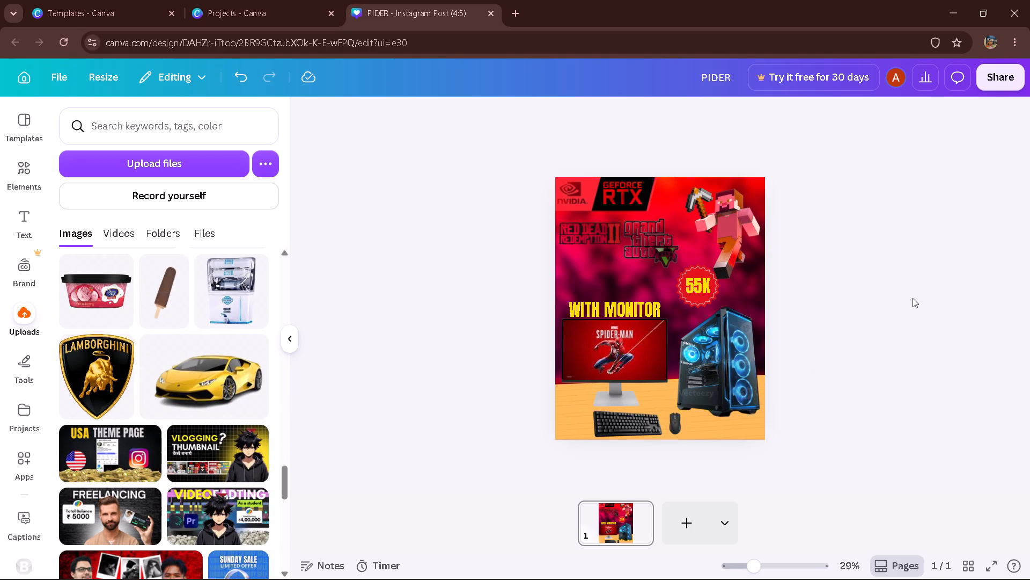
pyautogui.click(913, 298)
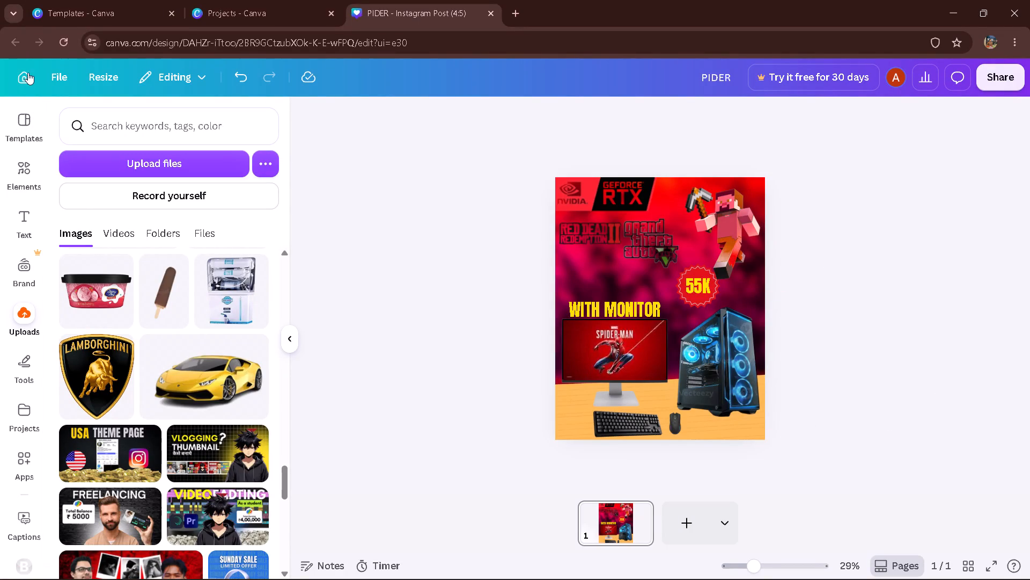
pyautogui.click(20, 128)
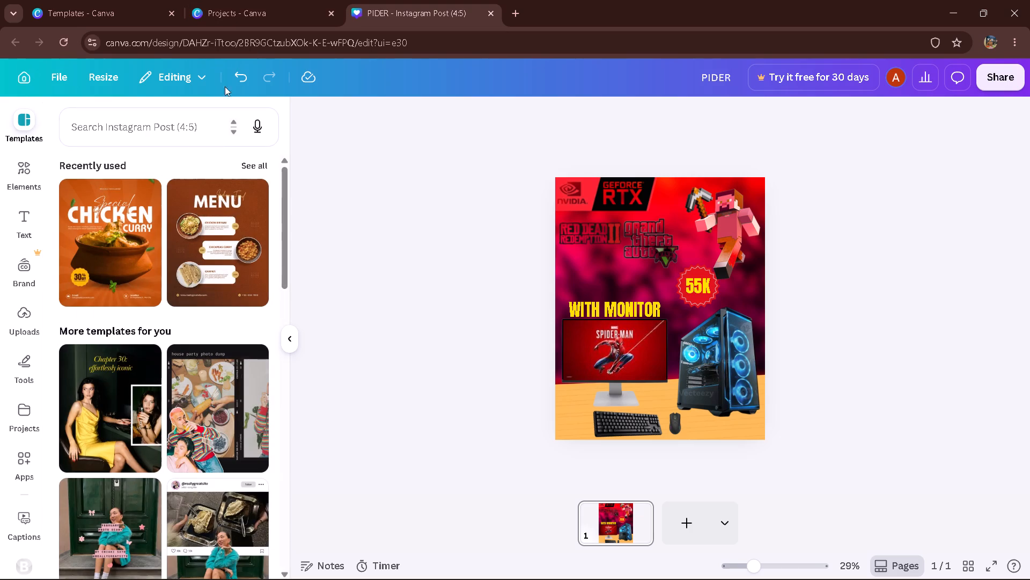
# Leave the design for the Canva home page and close the Projects and Templates browser tabs.
pyautogui.click(32, 68)
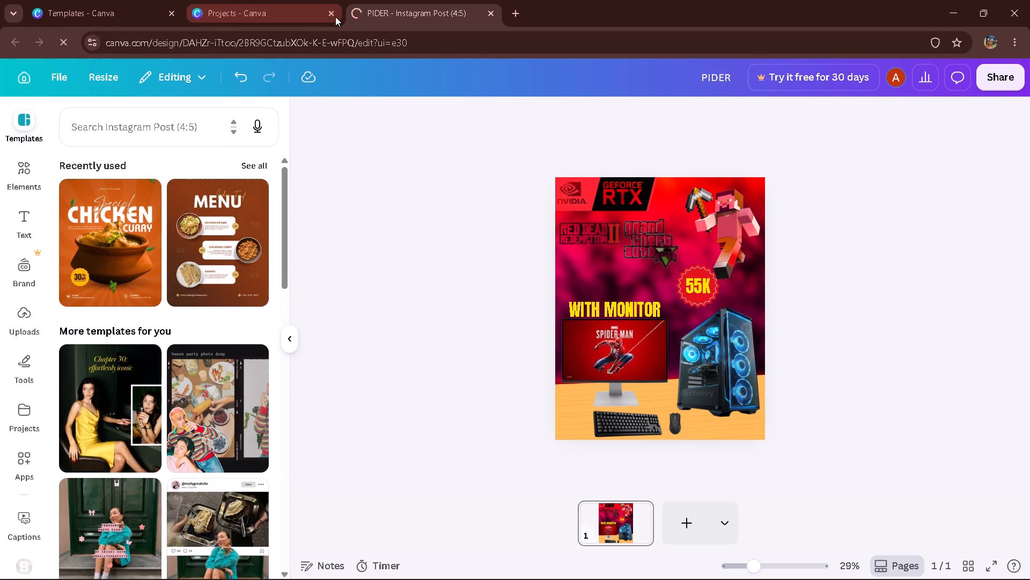
pyautogui.click(331, 12)
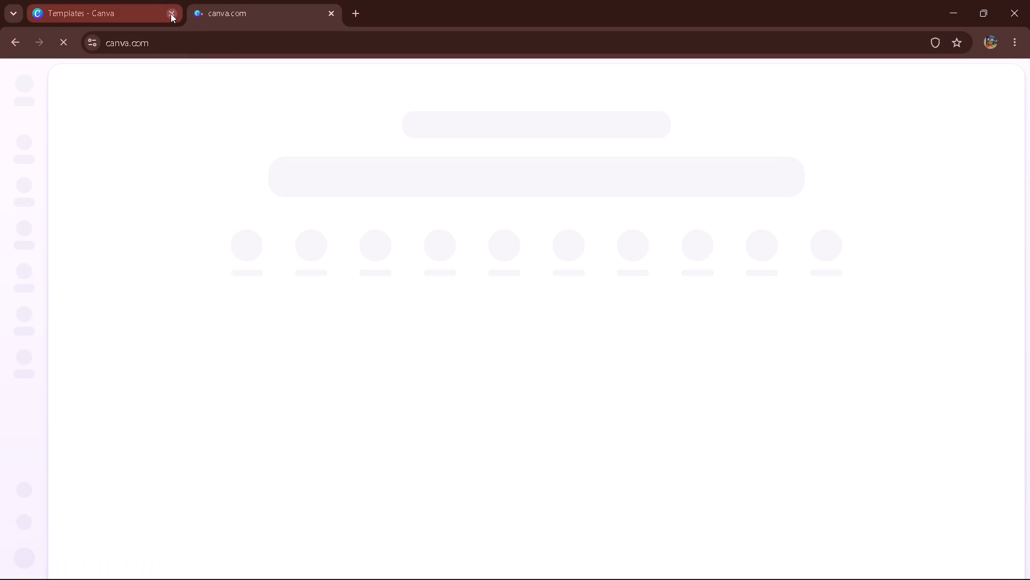
pyautogui.click(171, 13)
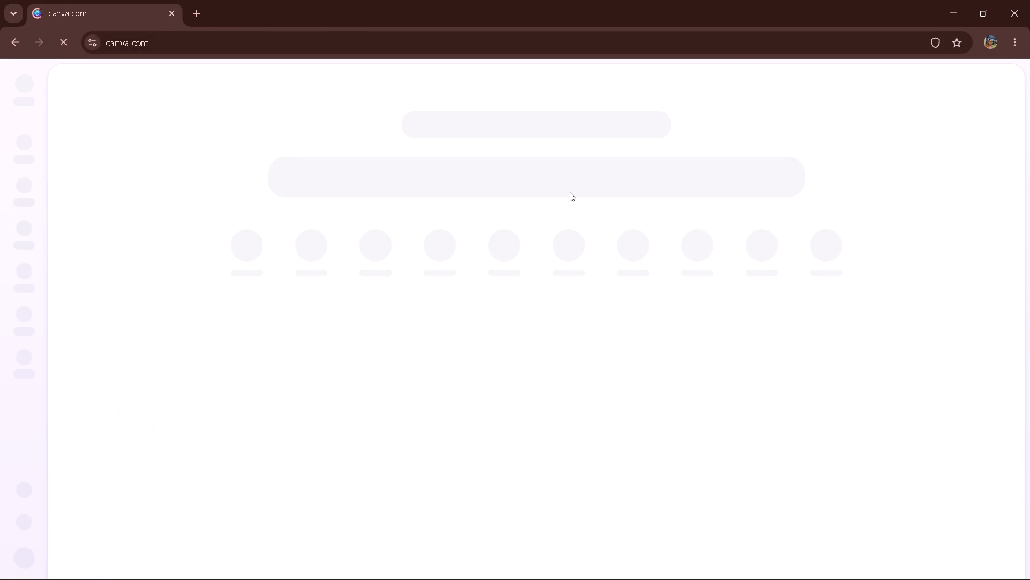